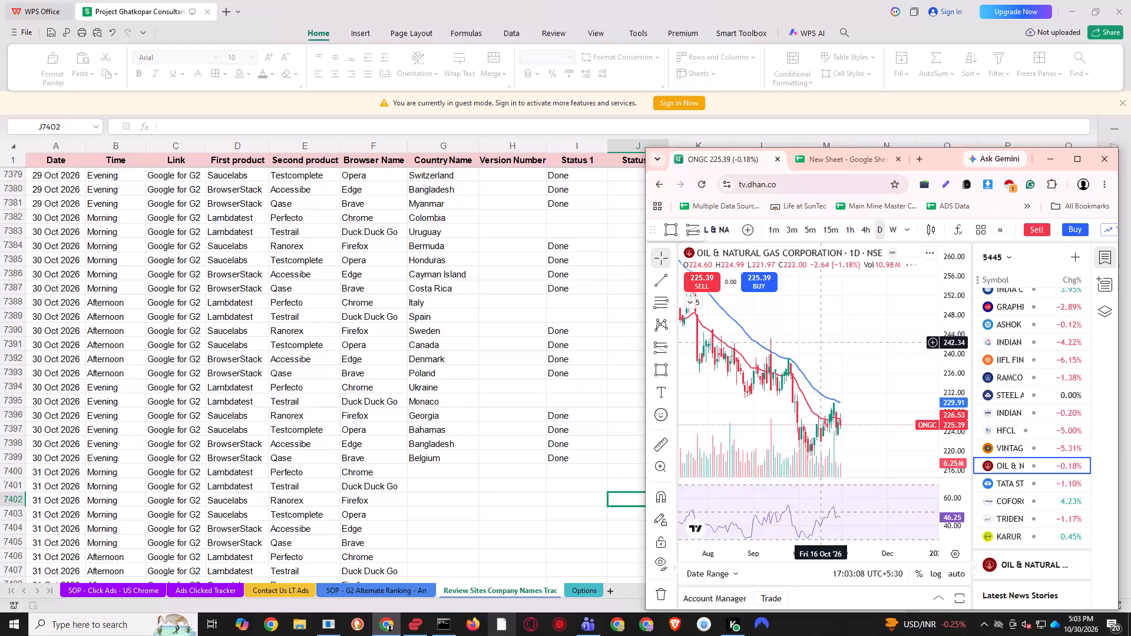
Extend the later end of the purple rectangle on the ONGC daily chart to about 8 Dec '26, at about 230.19.
left_click_drag(870, 407, 884, 311)
scroll(902, 344, "down", 7)
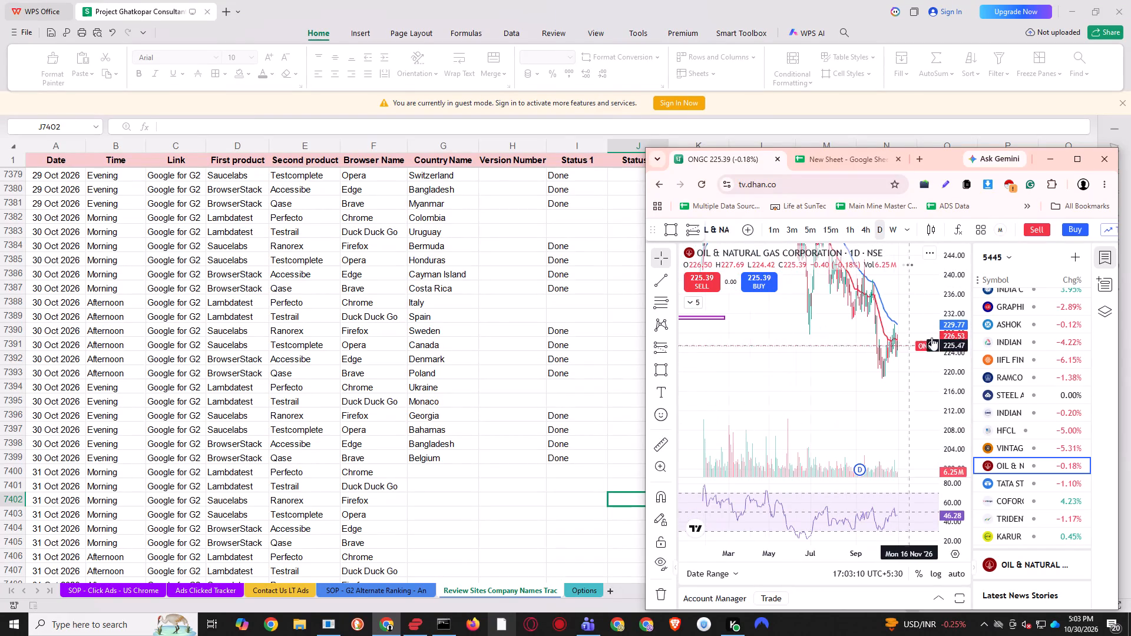
left_click_drag(951, 280, 930, 430)
scroll(861, 380, "down", 2)
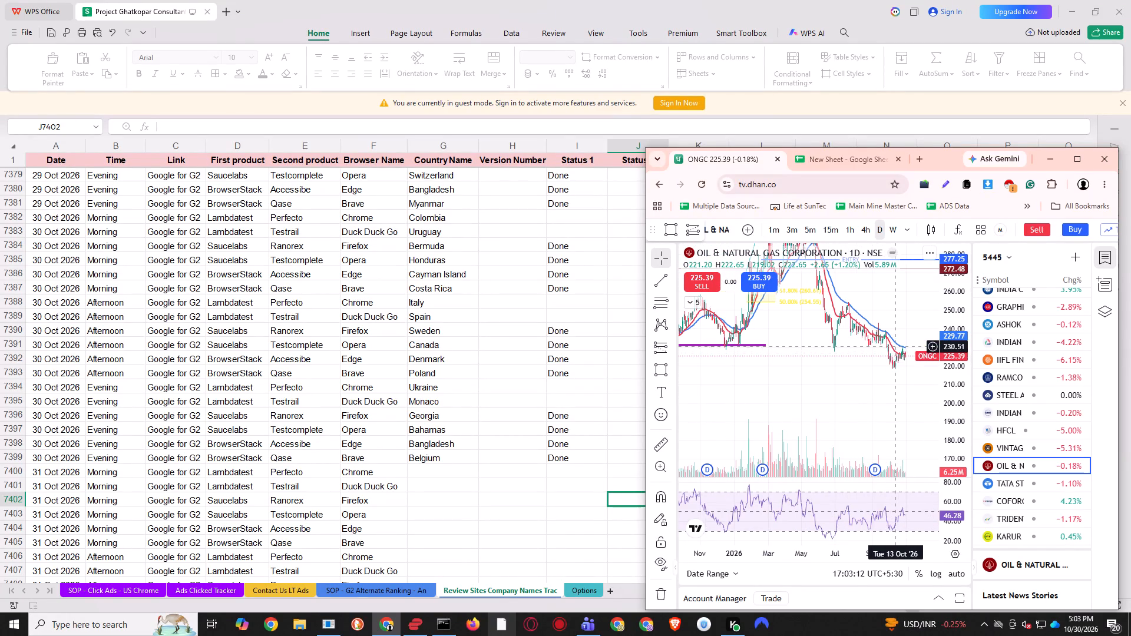
scroll(894, 352, "down", 4)
left_click_drag(881, 383, 842, 391)
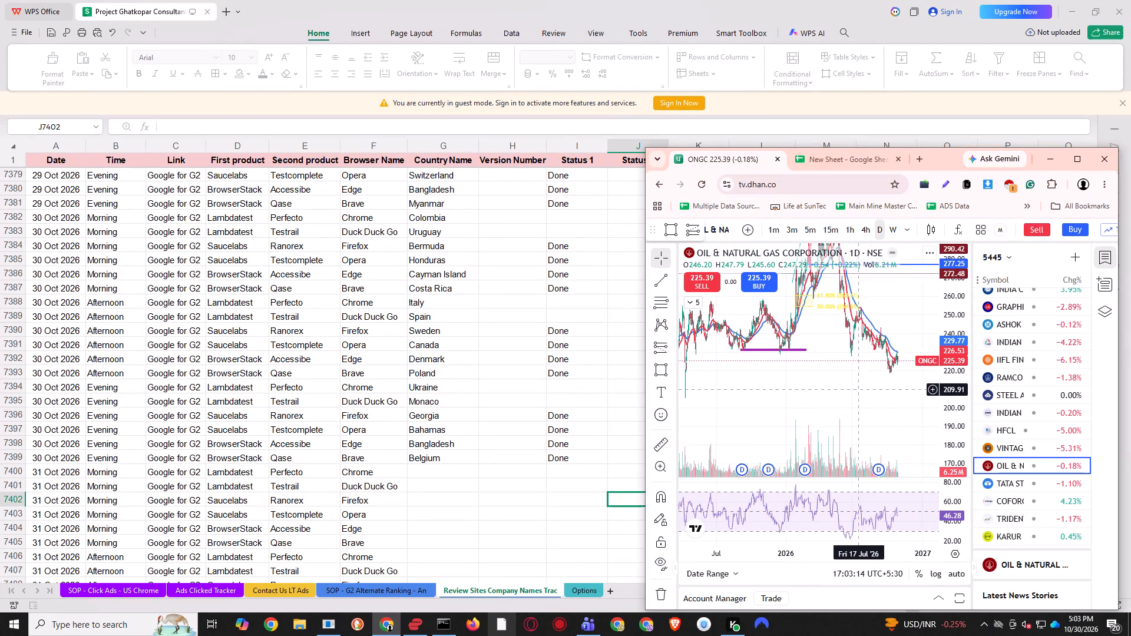
left_click_drag(842, 391, 816, 393)
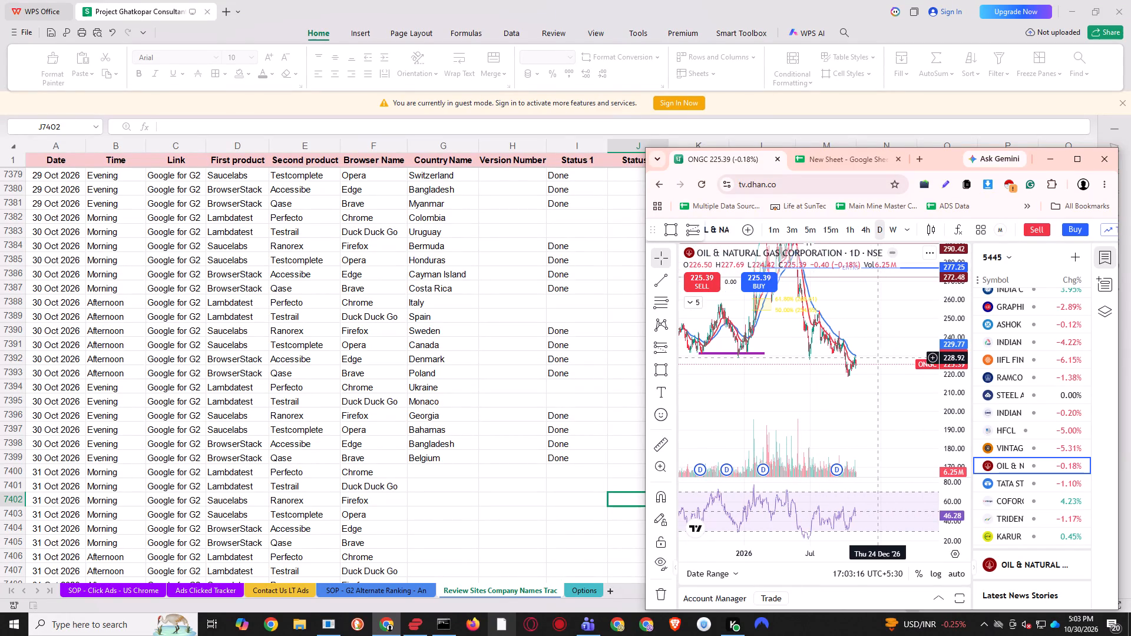
scroll(876, 357, "up", 1)
left_click_drag(729, 373, 790, 386)
left_click_drag(789, 362, 823, 362)
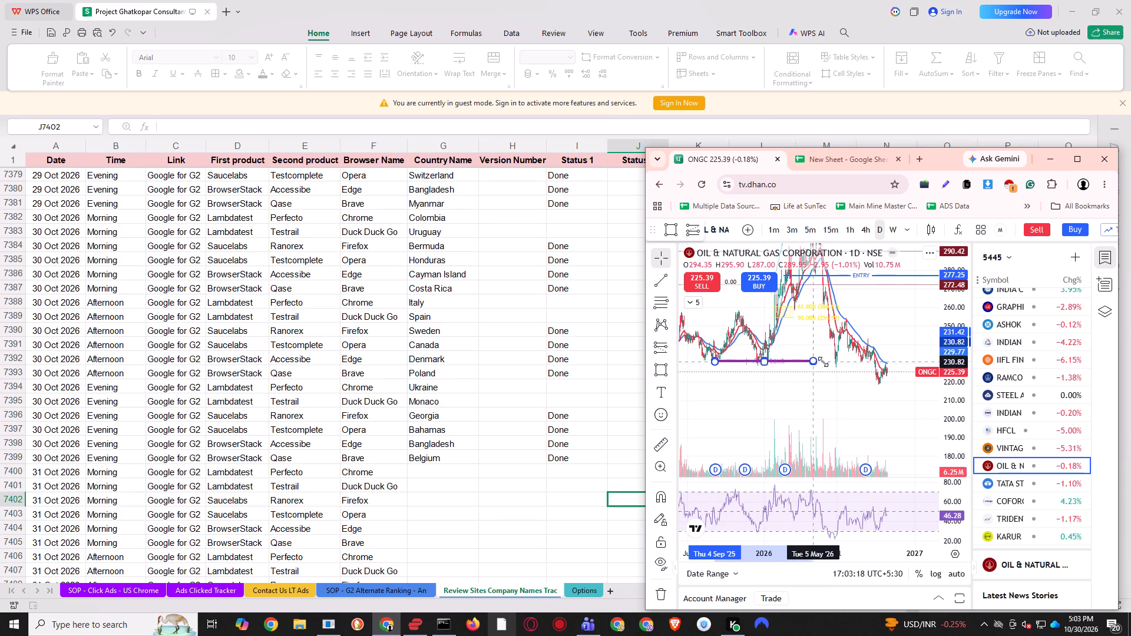
left_click_drag(823, 362, 904, 363)
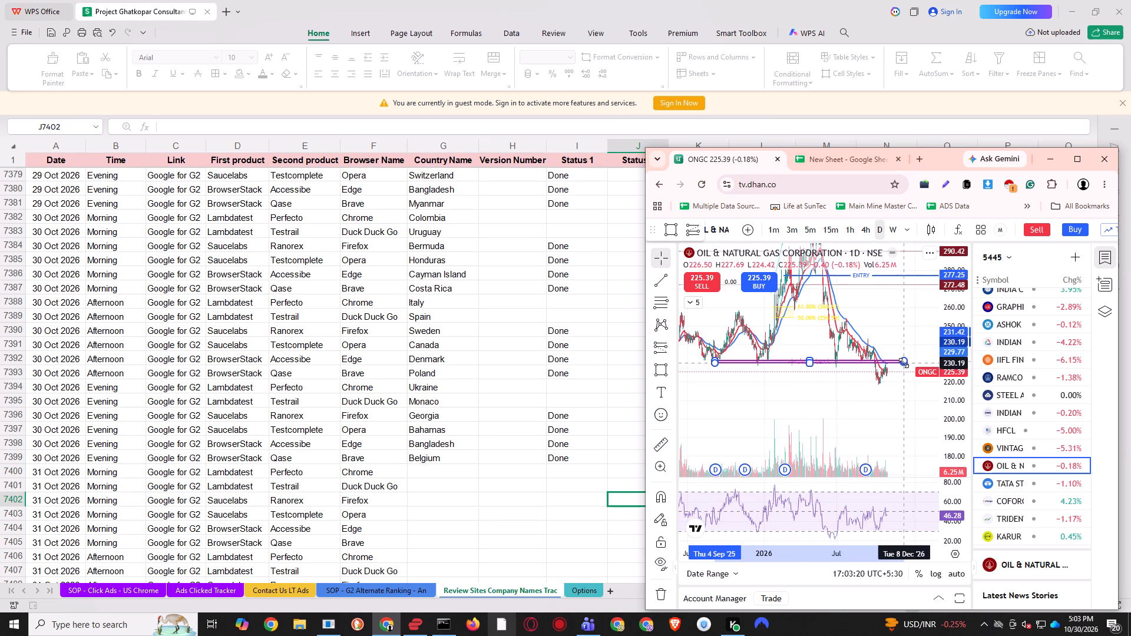
left_click_drag(904, 363, 904, 363)
left_click(869, 409)
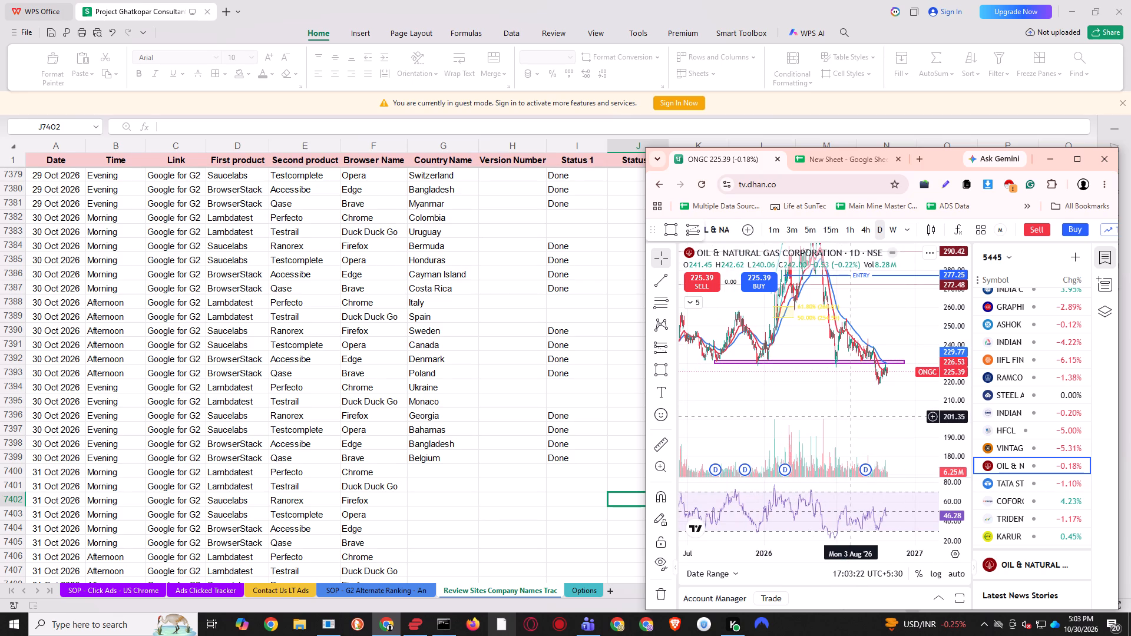
Paste the copied short position onto the ONGC chart and move it to start at 30 Oct '26 with entry about 221.48.
scroll(882, 406, "up", 5)
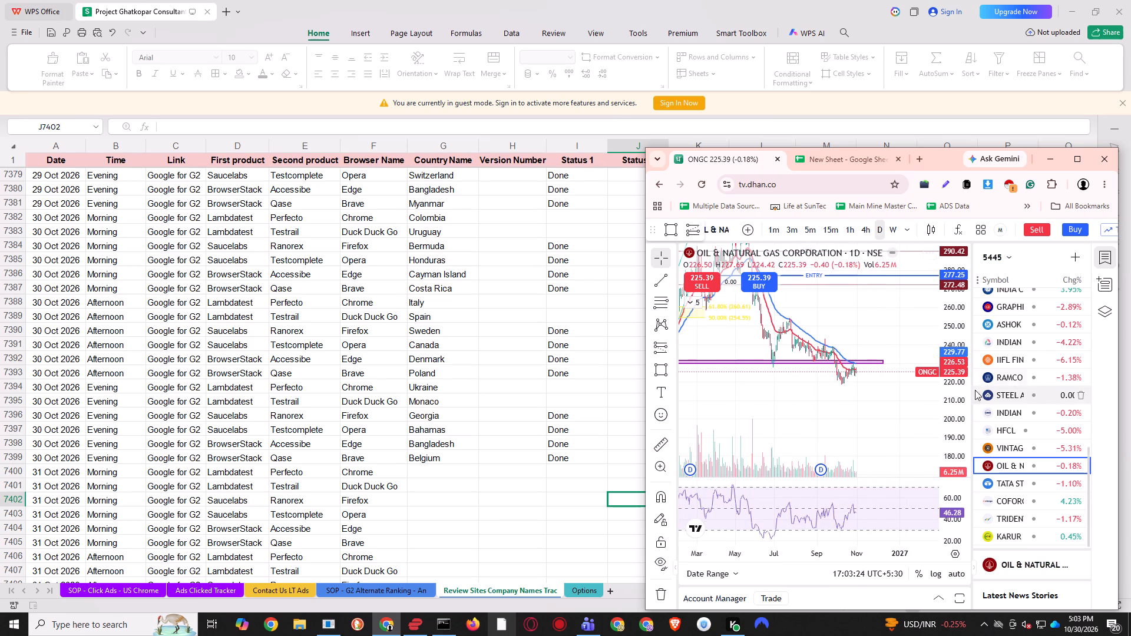
left_click_drag(959, 392, 948, 344)
scroll(897, 386, "up", 9)
left_click_drag(772, 402, 920, 405)
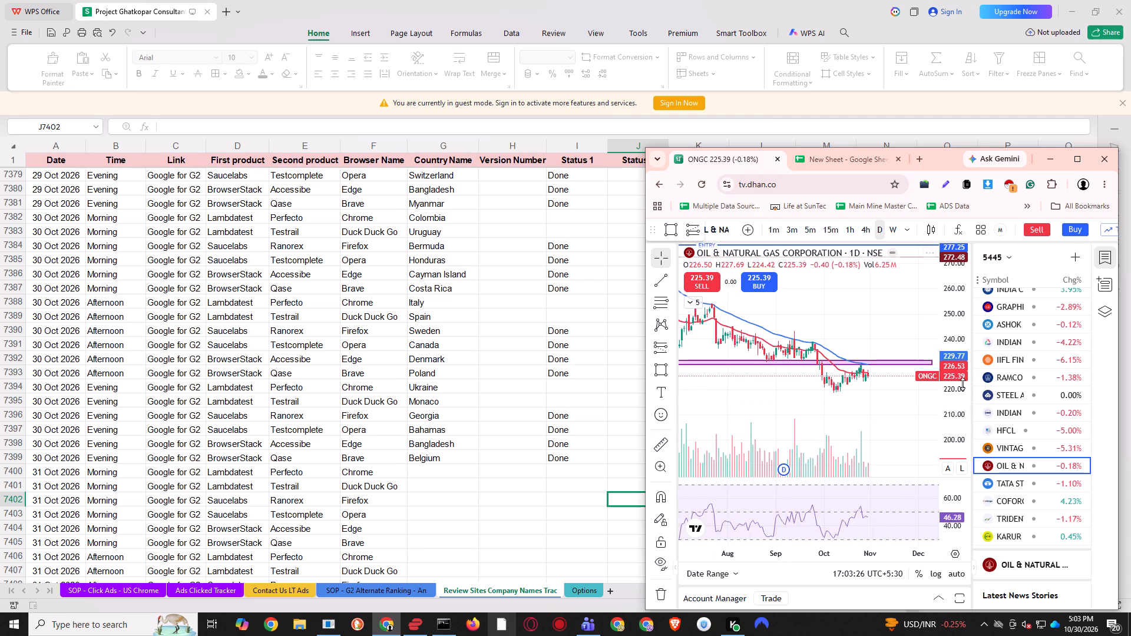
left_click_drag(962, 384, 957, 330)
scroll(898, 400, "up", 1)
left_click_drag(880, 405, 871, 395)
scroll(871, 393, "up", 1)
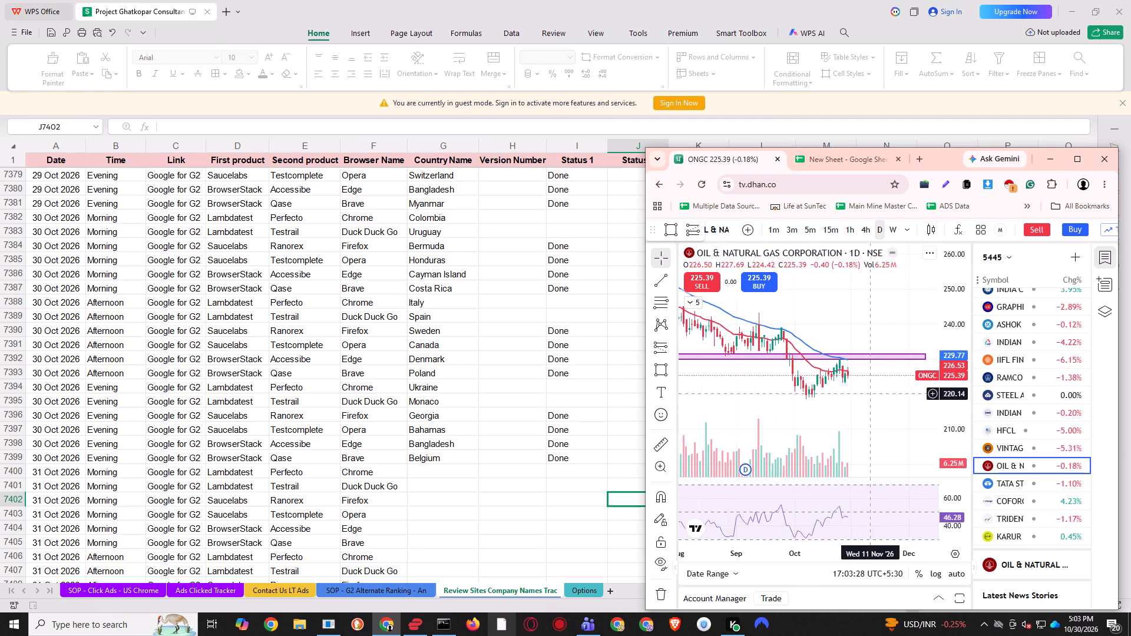
left_click_drag(869, 395, 852, 370)
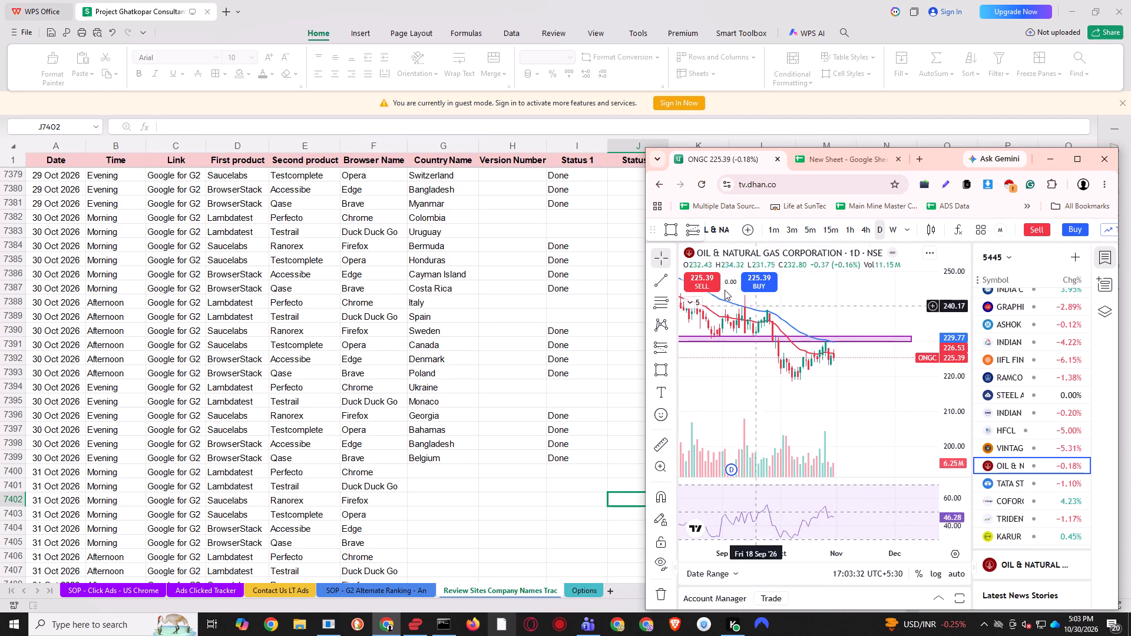
left_click(823, 367)
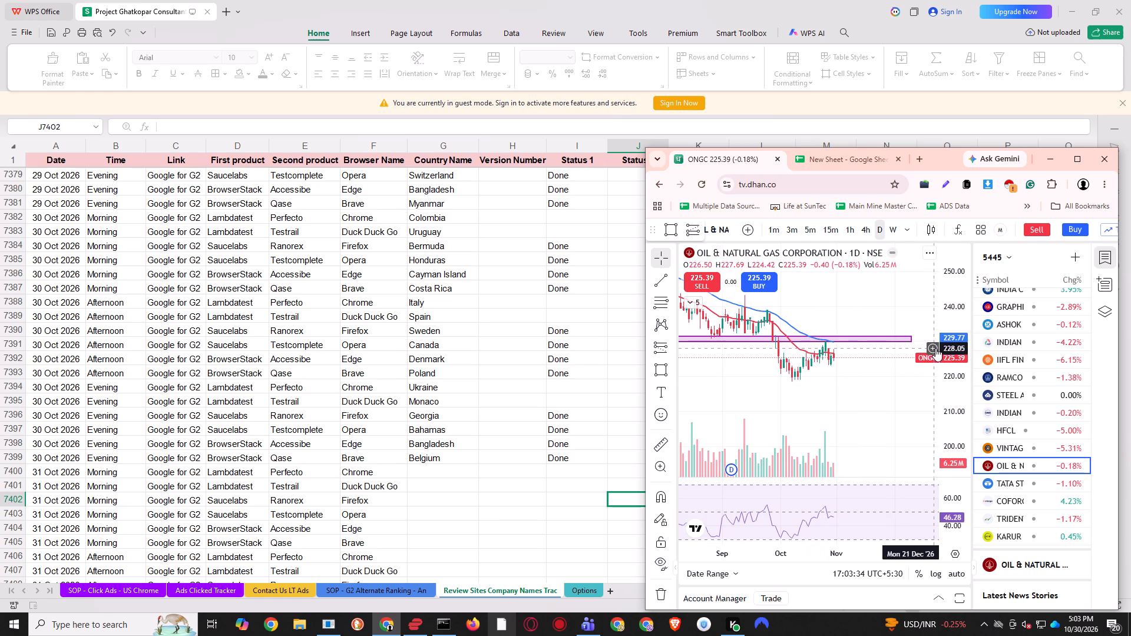
key("ctrl+v")
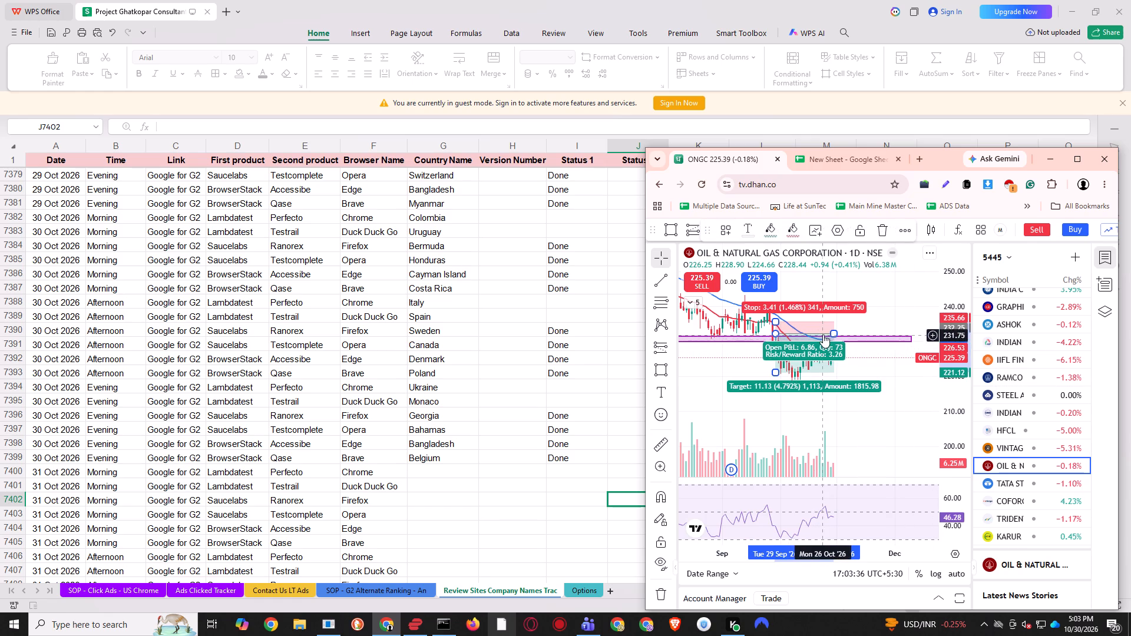
left_click_drag(822, 332, 868, 379)
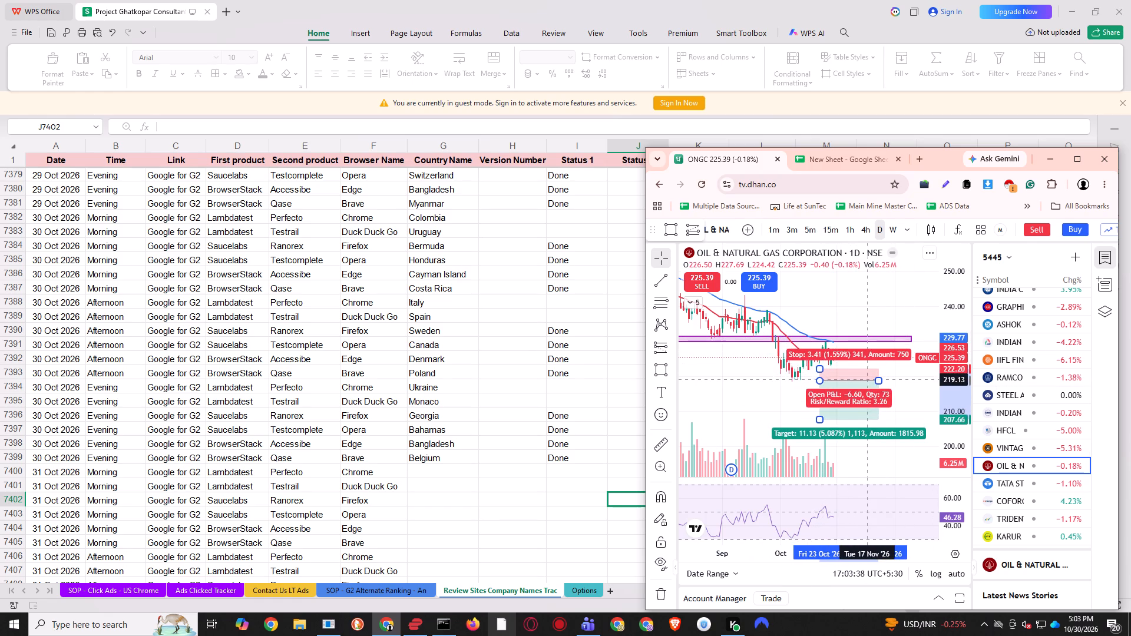
left_click_drag(868, 379, 882, 367)
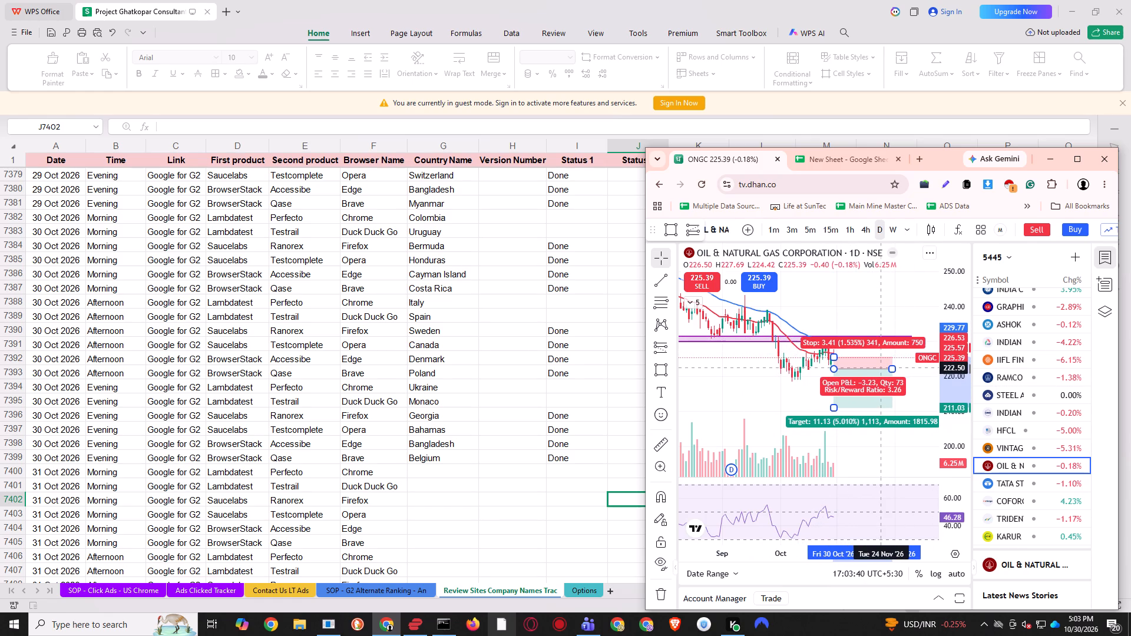
left_click_drag(882, 367, 881, 370)
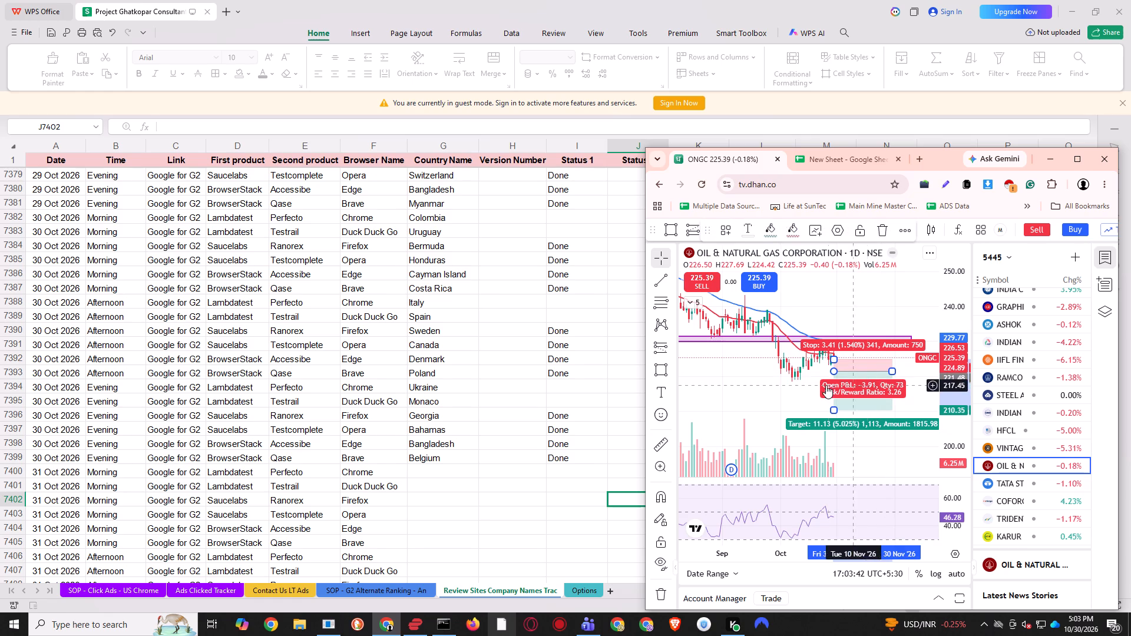
Raise the ONGC short position's stop level to about 228.22.
left_click_drag(834, 359, 835, 355)
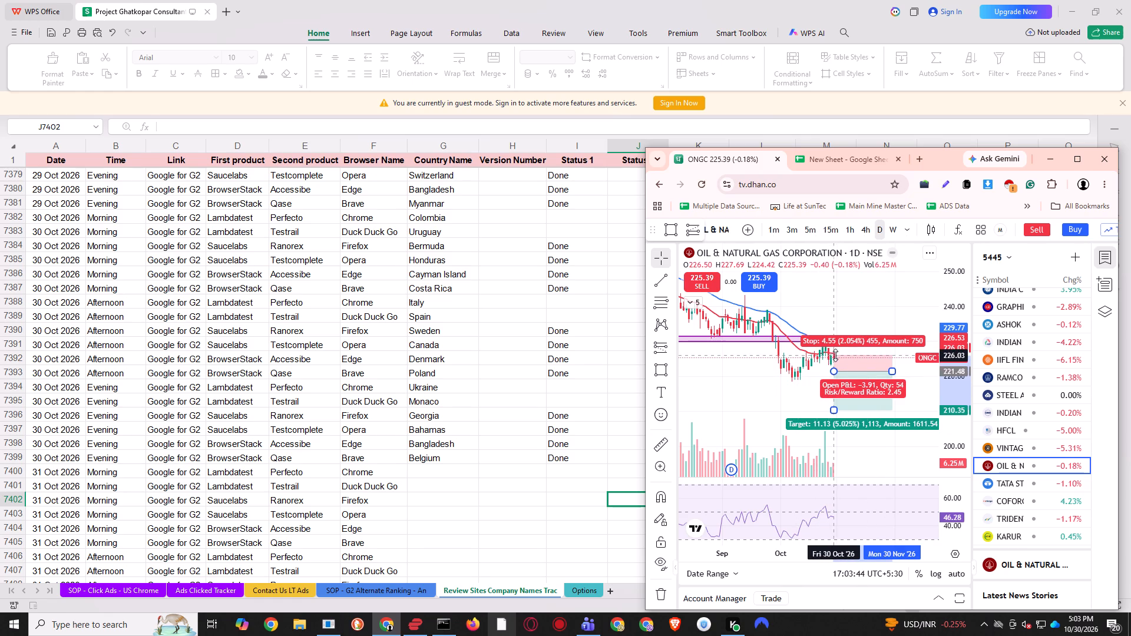
left_click_drag(835, 355, 838, 349)
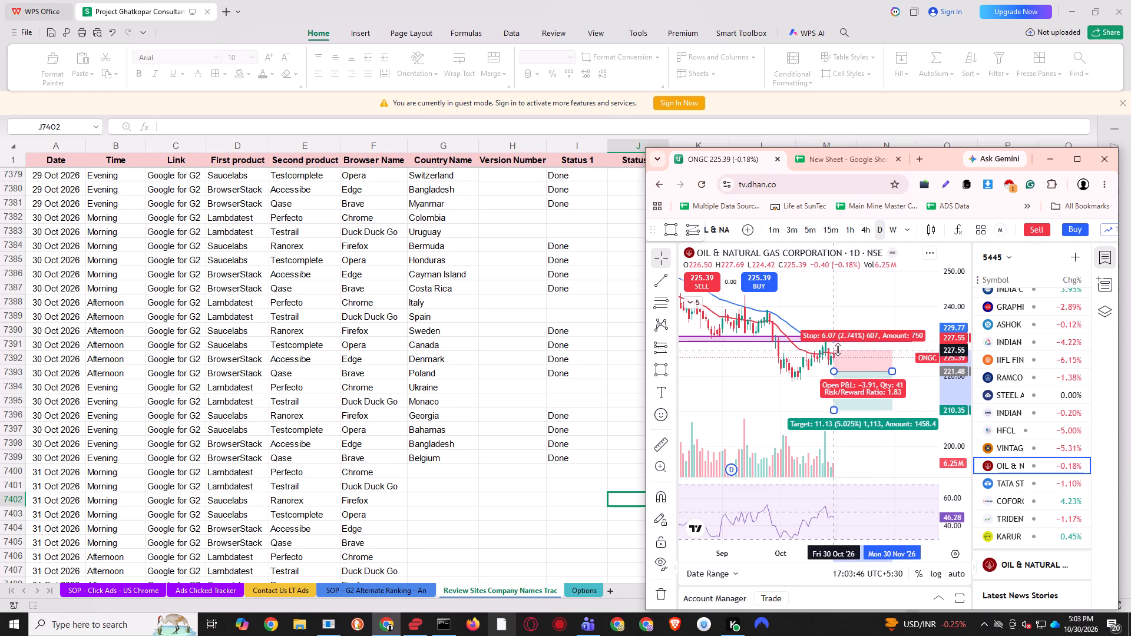
left_click_drag(838, 349, 838, 347)
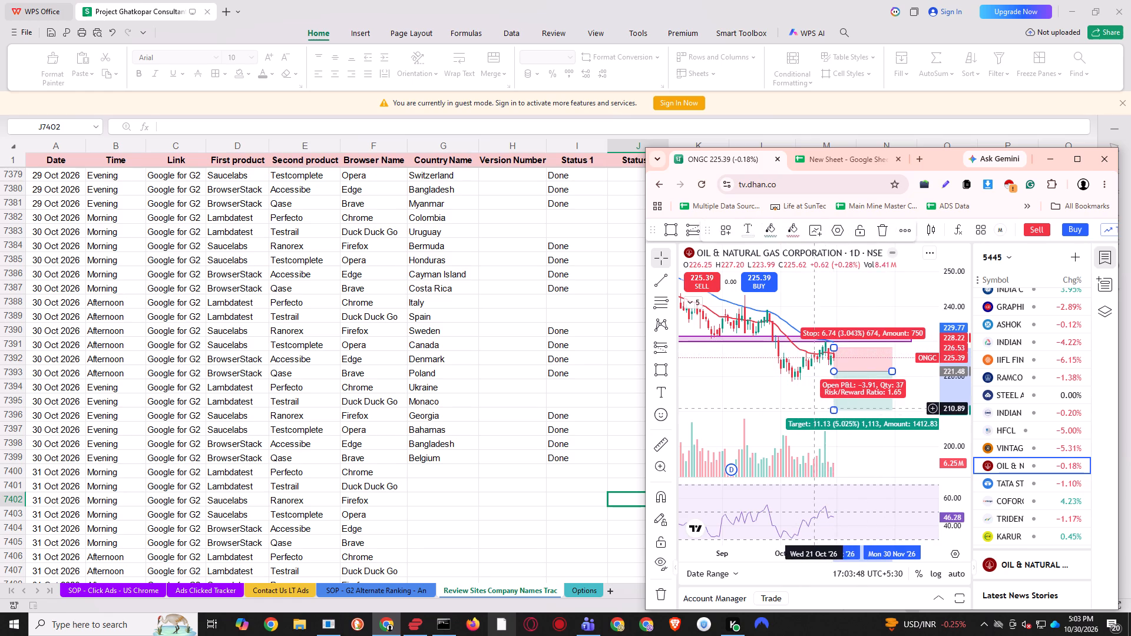
Lower the ONGC short position's target level to about 200.96 and deselect the drawing.
left_click_drag(834, 410, 838, 428)
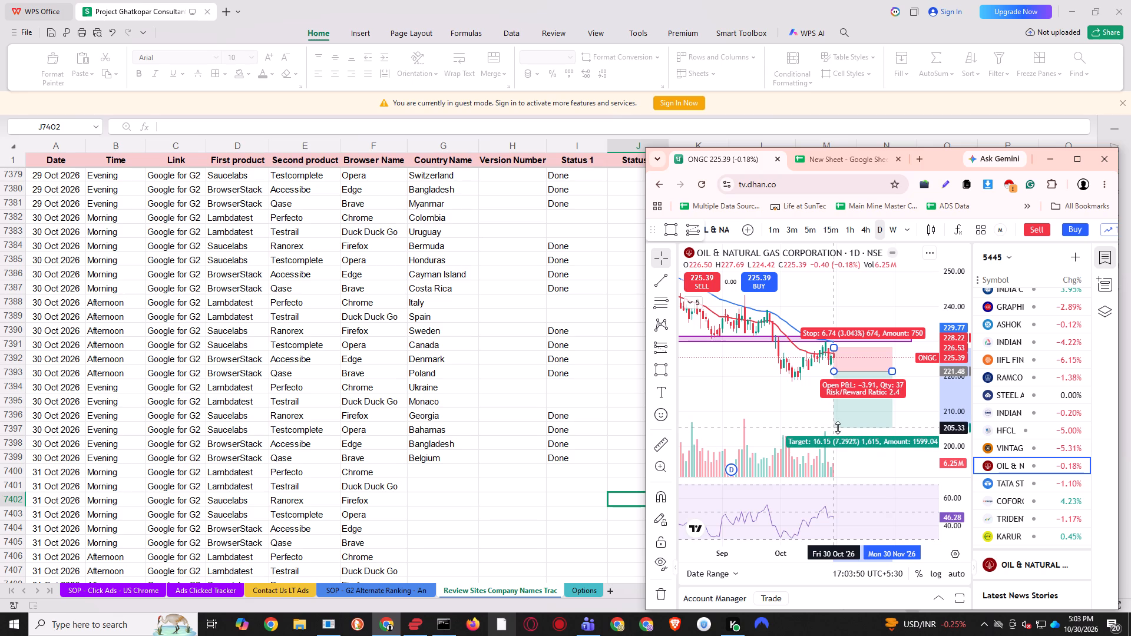
left_click_drag(838, 428, 839, 443)
left_click(812, 406)
left_click_drag(799, 412, 750, 403)
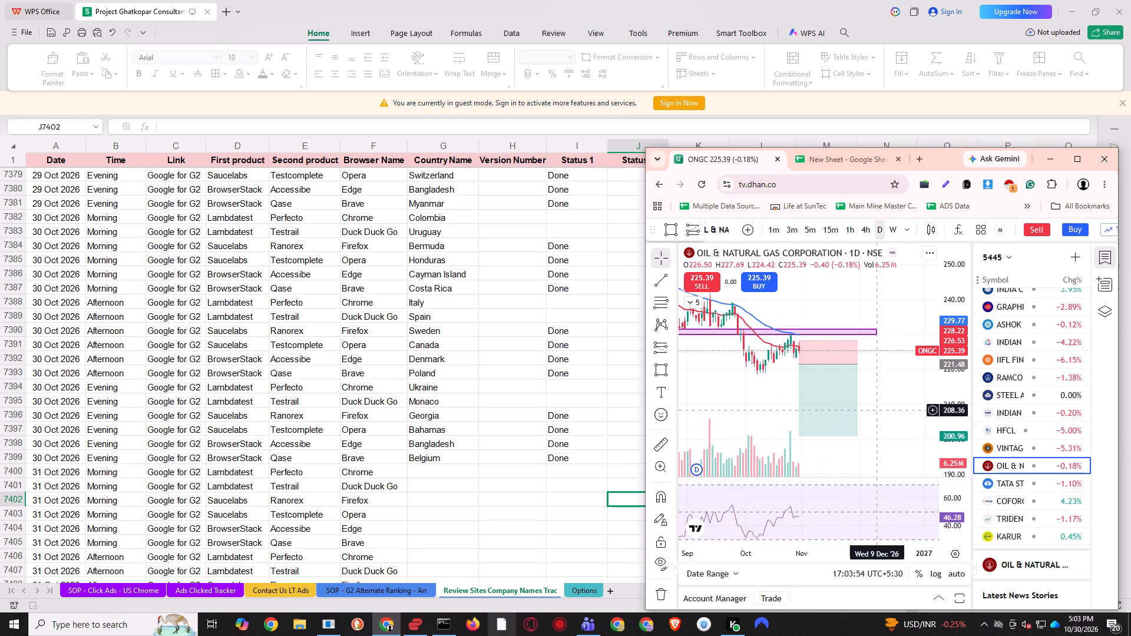
left_click(881, 401)
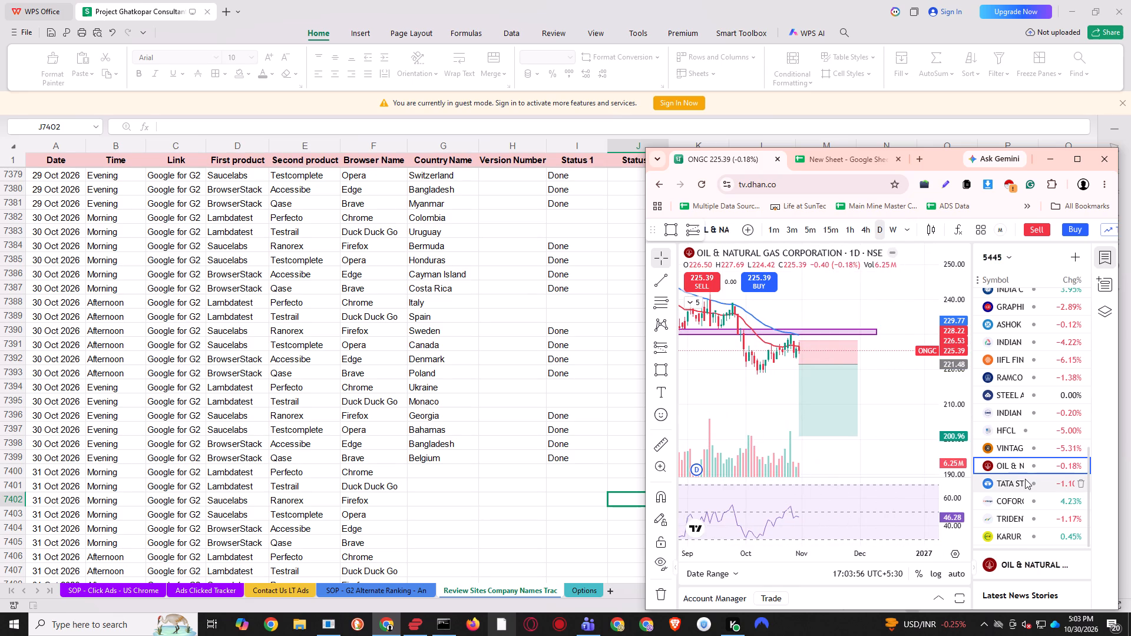
Open the Tata Steel daily chart from the watchlist and examine its price trend and marked levels.
left_click(1019, 479)
left_click_drag(838, 414, 895, 377)
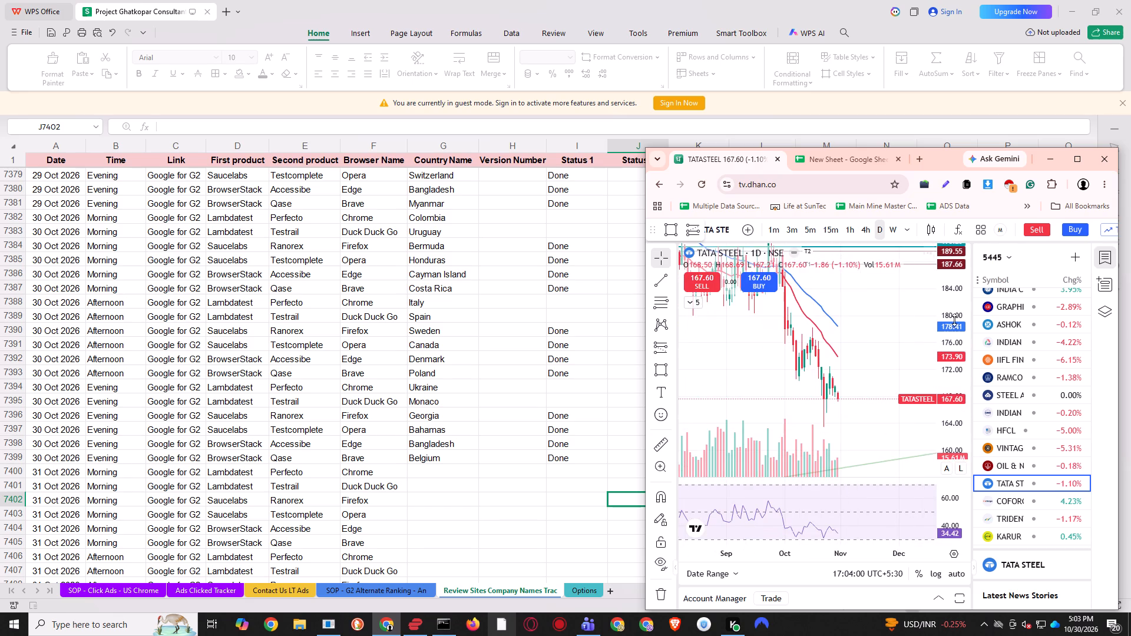
left_click_drag(954, 320, 924, 434)
scroll(876, 366, "down", 6)
scroll(898, 376, "up", 1)
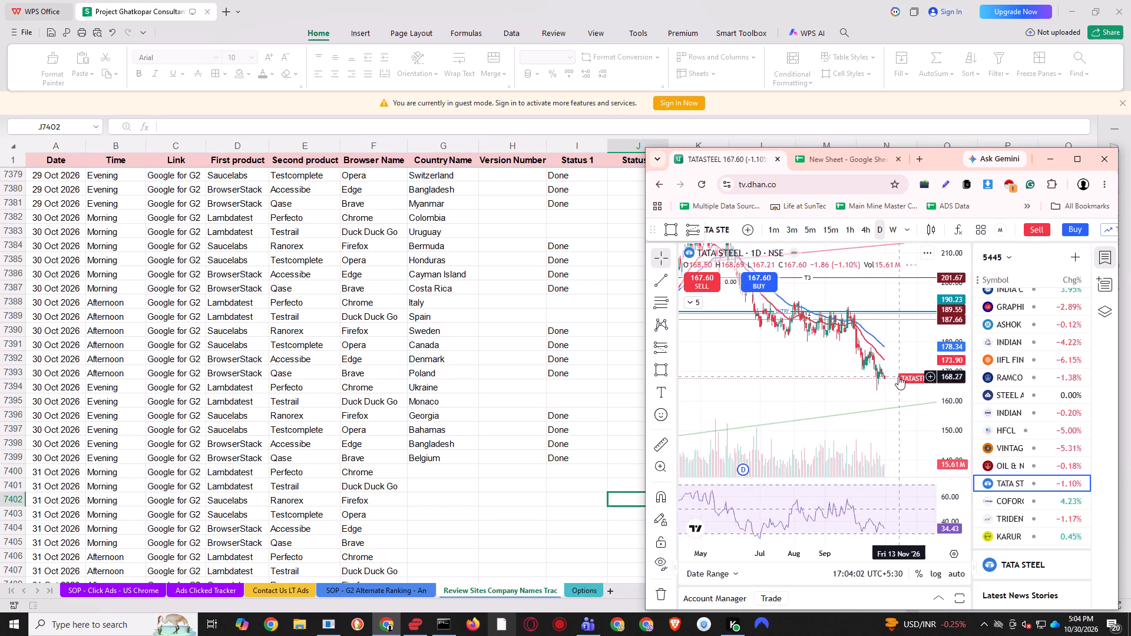
scroll(898, 376, "up", 4)
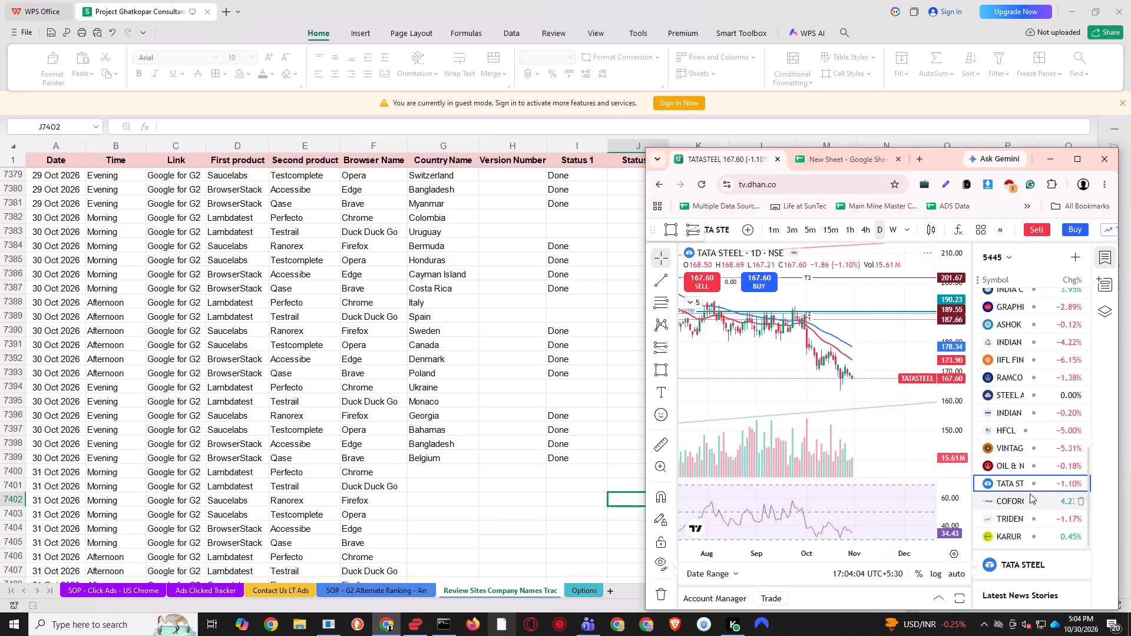
Open the Coforge daily chart from the watchlist and examine its recent price action.
left_click(1027, 501)
scroll(875, 373, "up", 2)
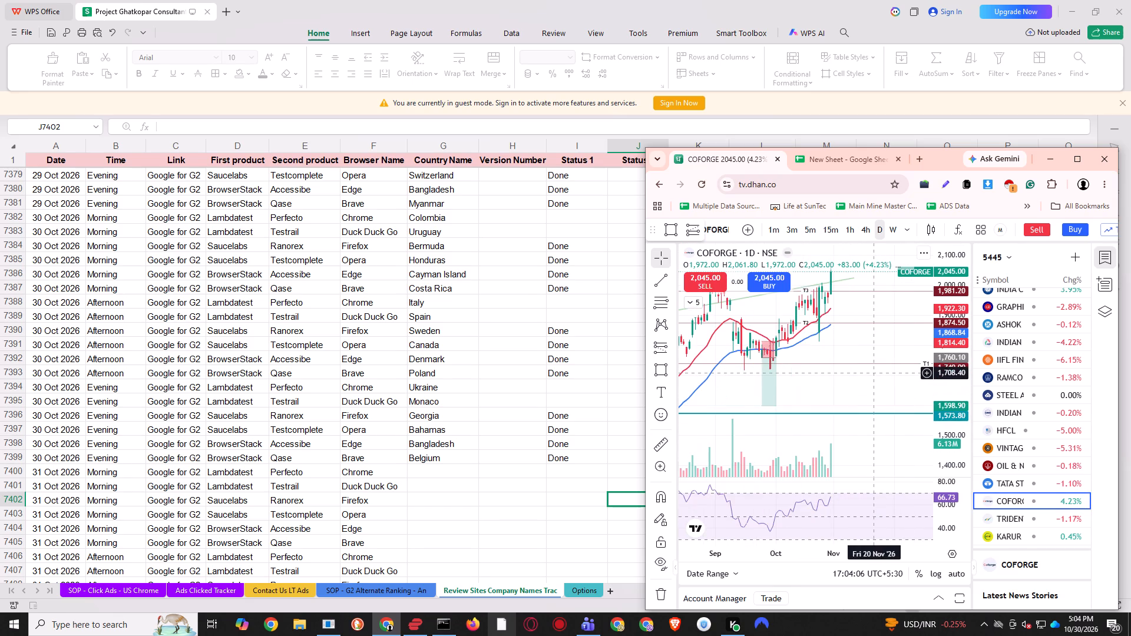
left_click_drag(834, 360, 874, 376)
scroll(875, 375, "down", 5)
scroll(874, 375, "up", 5)
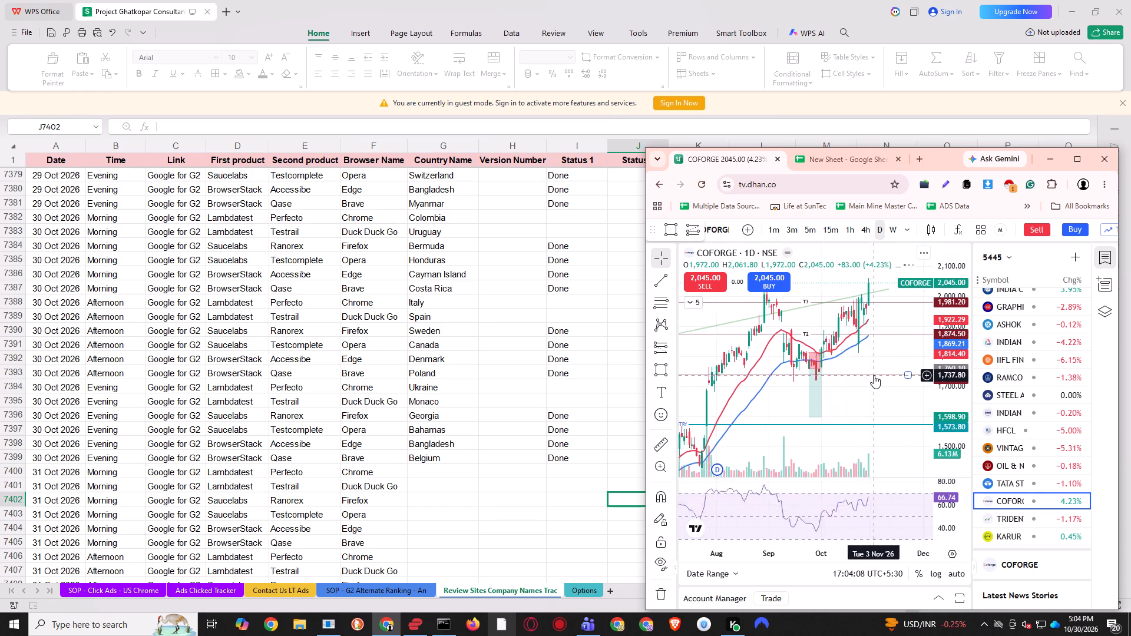
Open the Trident daily chart from the watchlist and examine its longer trend and latest candles.
left_click(1011, 515)
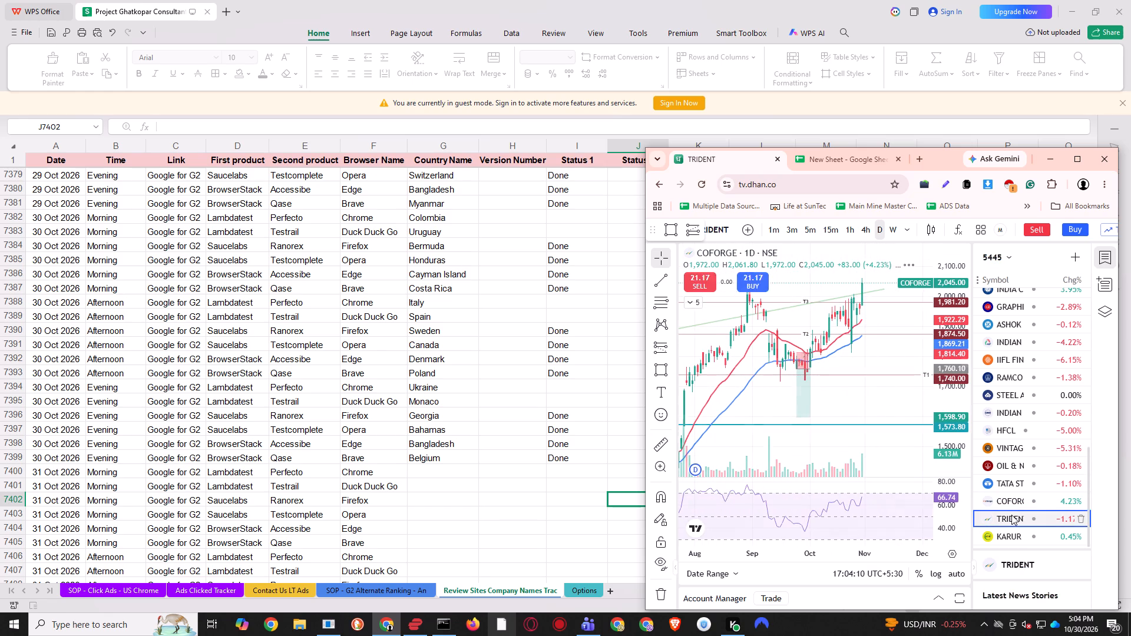
scroll(922, 404, "down", 3)
left_click_drag(772, 376, 799, 437)
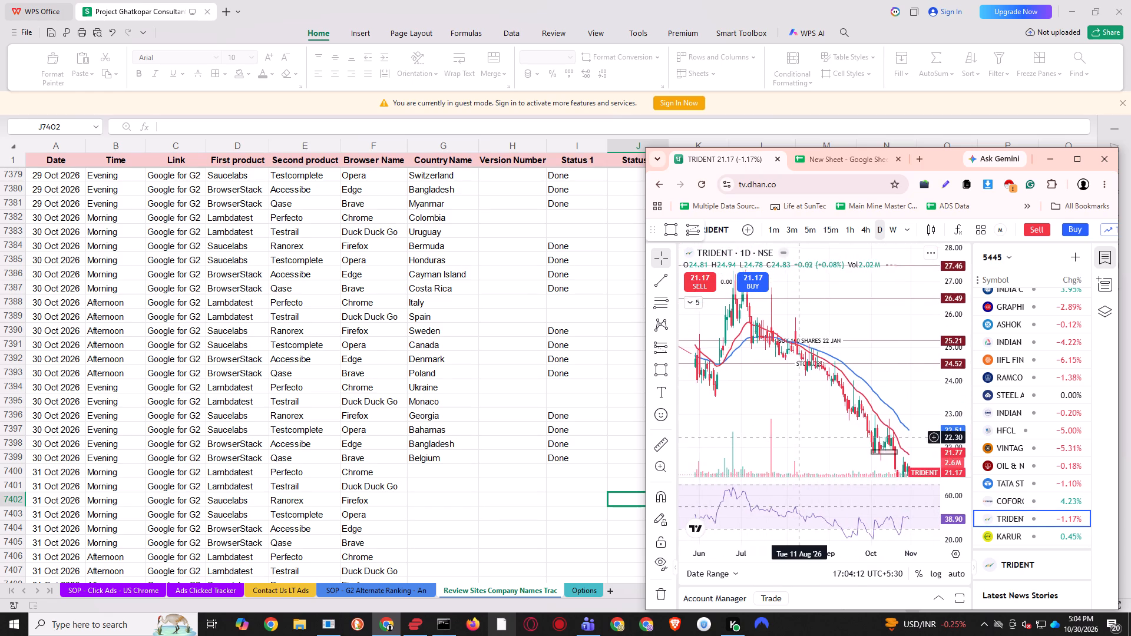
left_click_drag(799, 437, 762, 377)
scroll(875, 415, "up", 5)
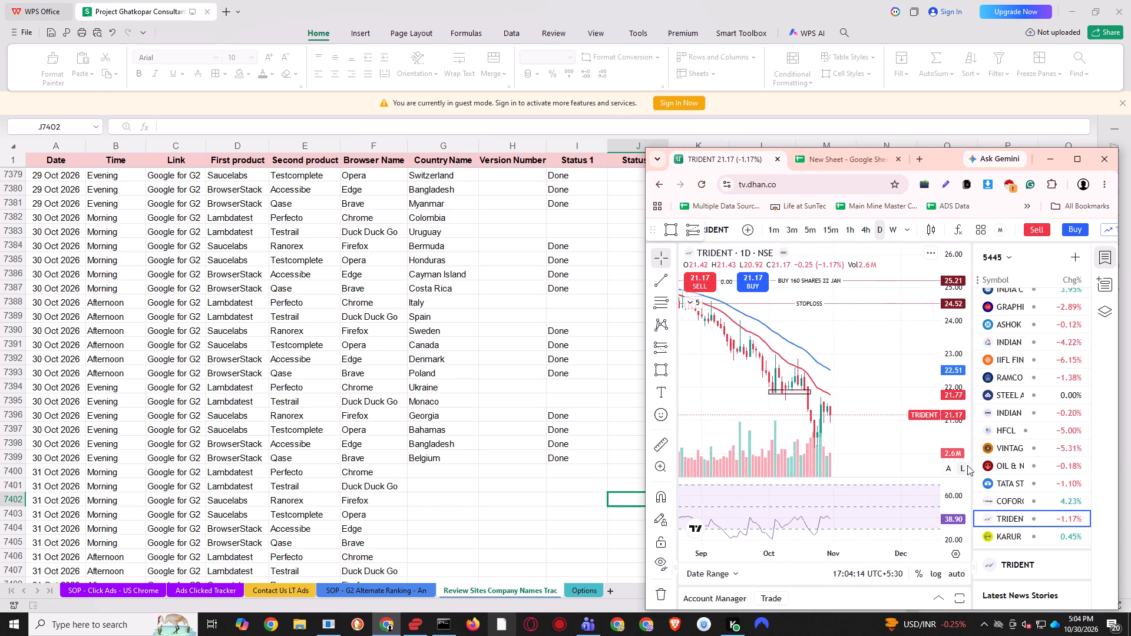
left_click_drag(955, 366, 951, 396)
left_click_drag(907, 393, 901, 330)
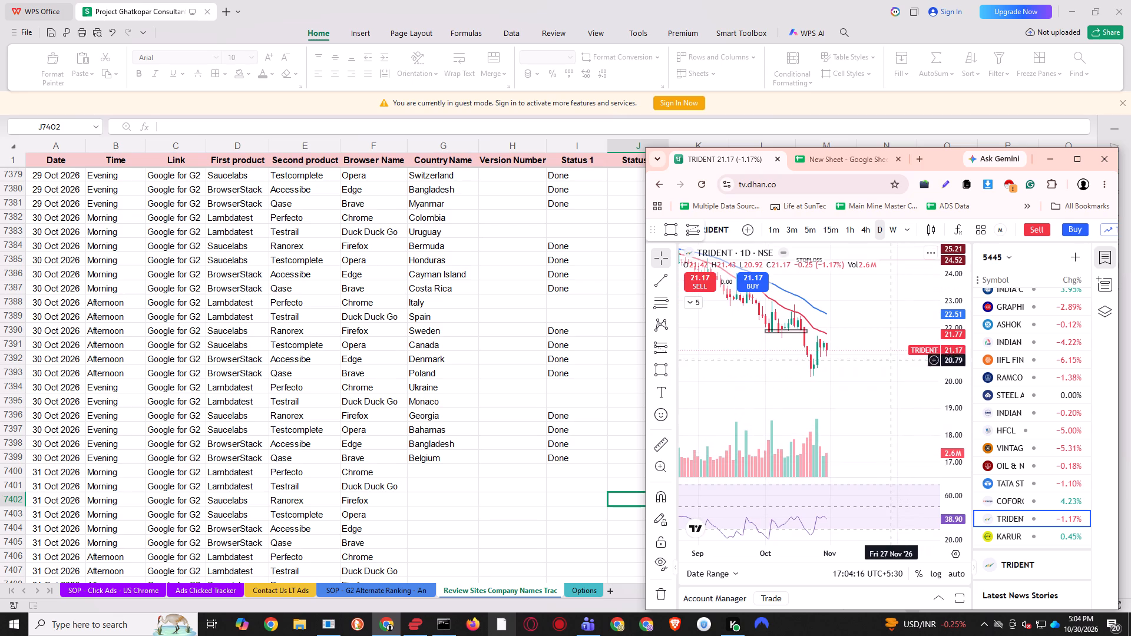
Open the Karur Vysya Bank chart and lower its long position's stop level to about 310.95.
left_click(1011, 534)
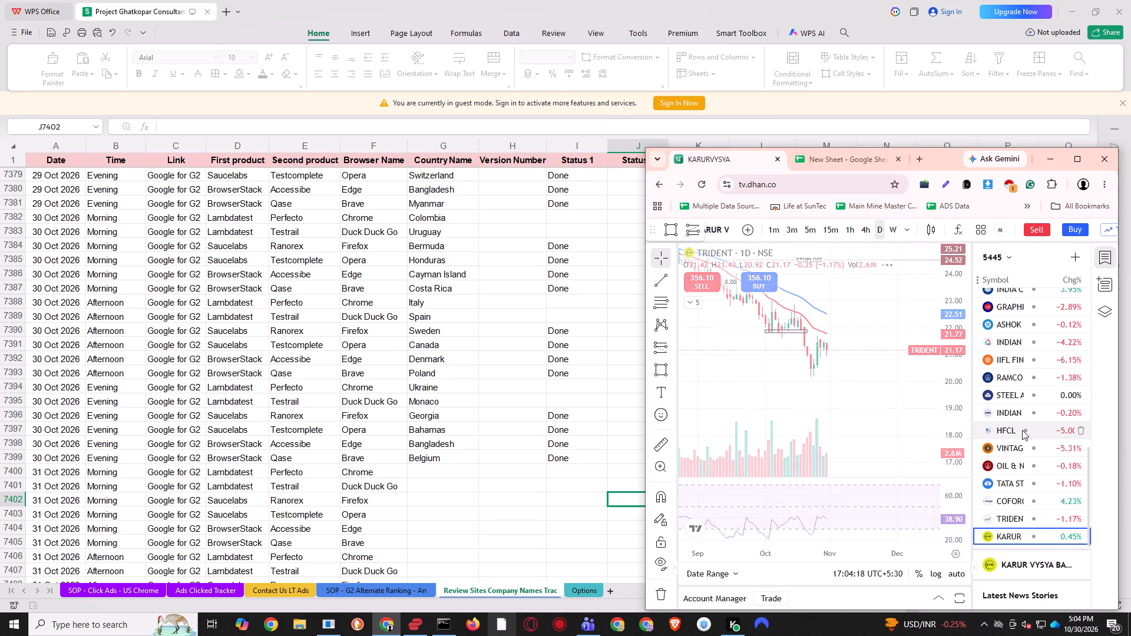
left_click_drag(949, 322, 954, 415)
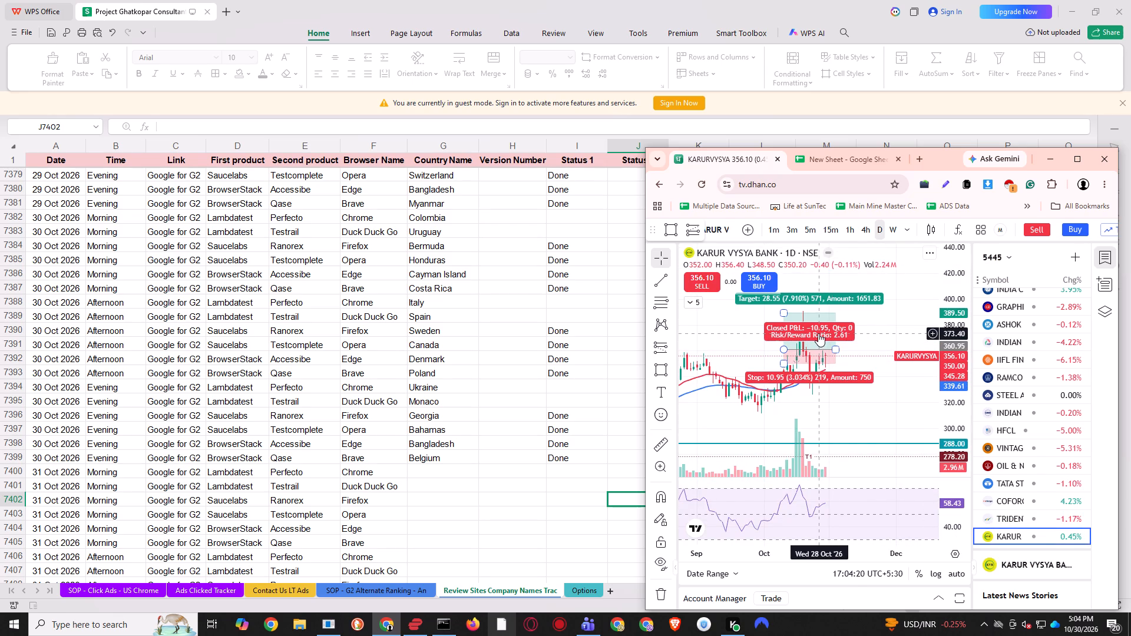
left_click_drag(861, 342, 878, 365)
left_click_drag(796, 383, 803, 433)
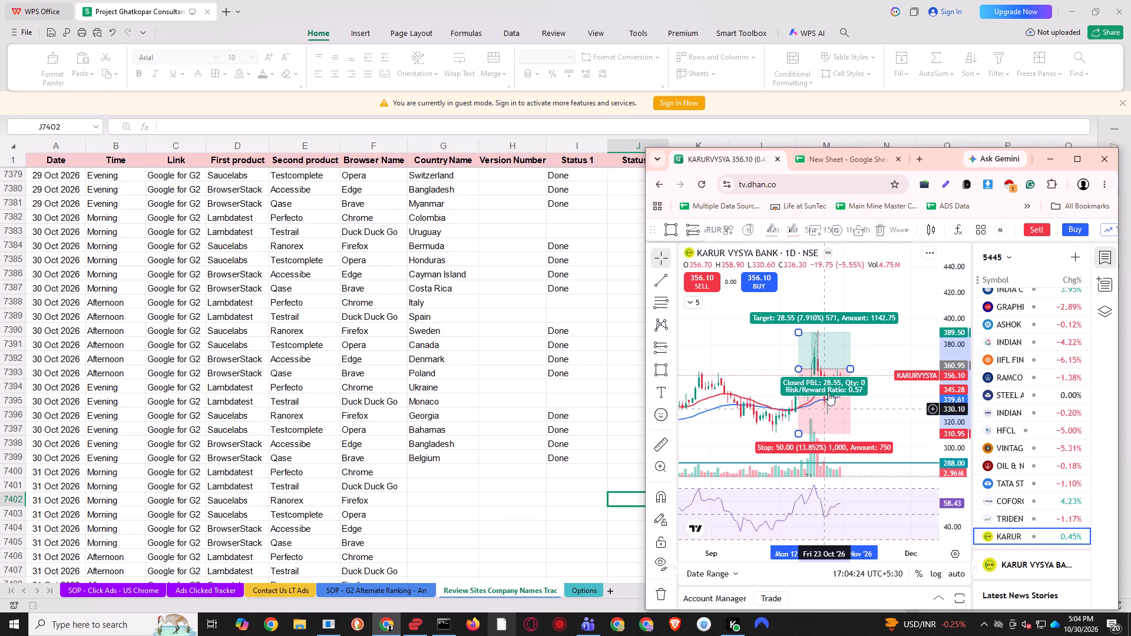
Deselect the long position on the Karur Vysya Bank chart and switch the watchlist to Banks.
left_click(881, 369)
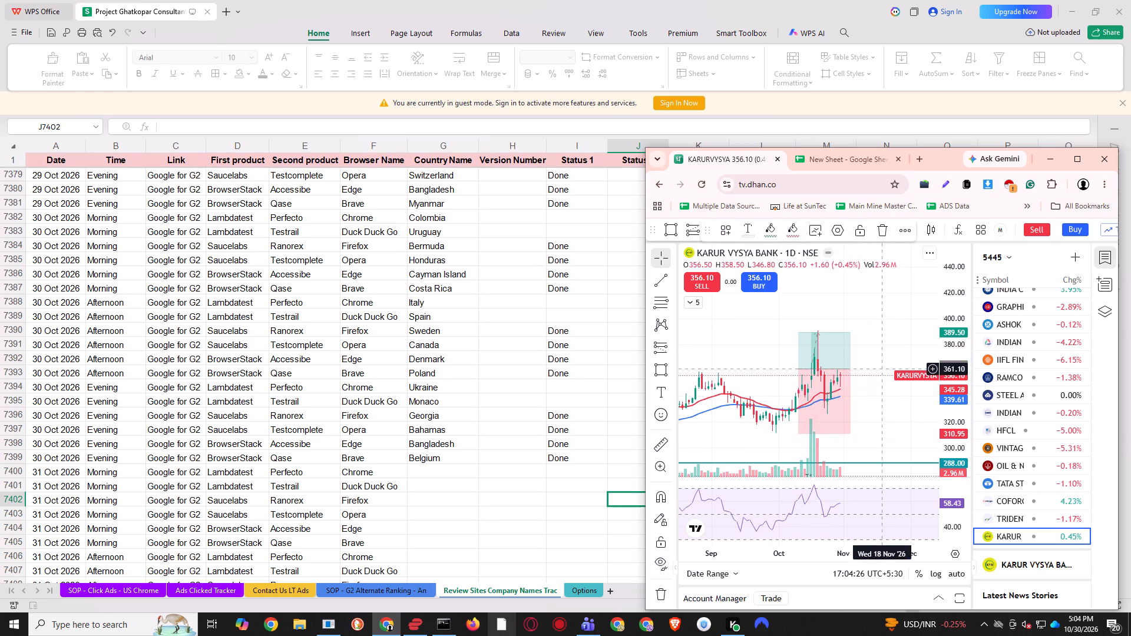
scroll(1009, 399, "down", 3)
left_click(1001, 257)
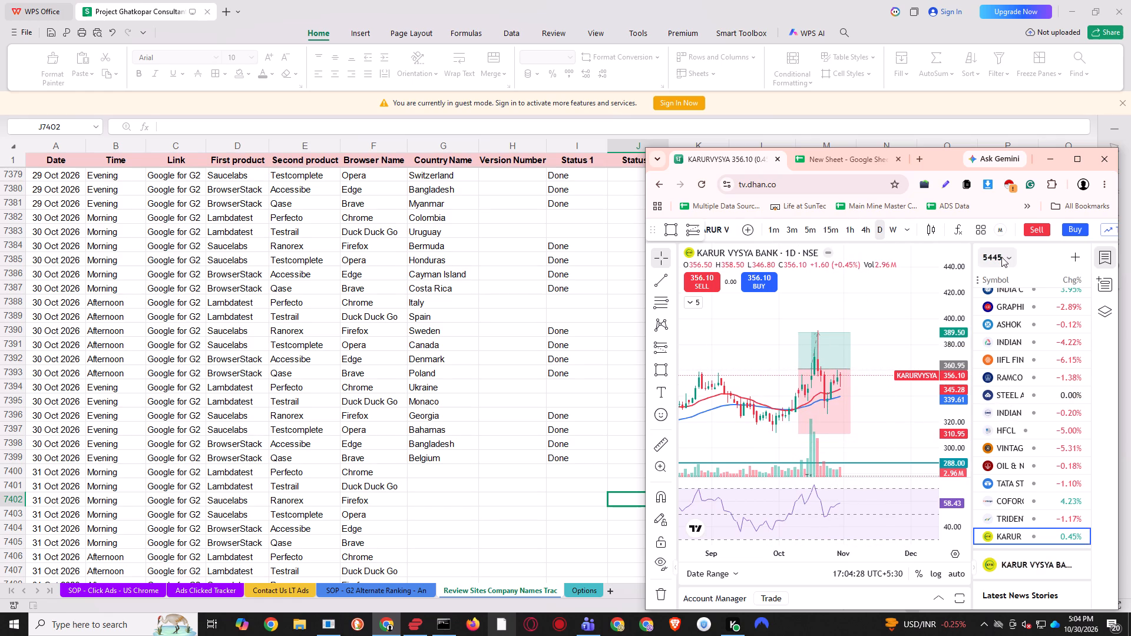
left_click(1023, 403)
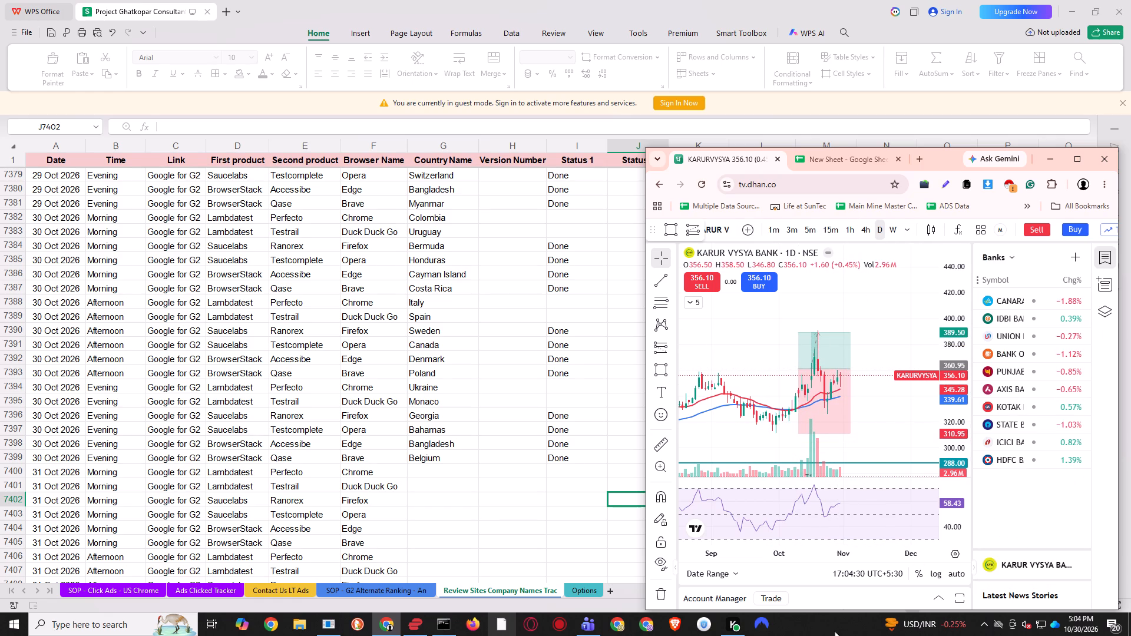
Bring up the Command Prompt window with the ad search results, check its output and close the window.
left_click(448, 625)
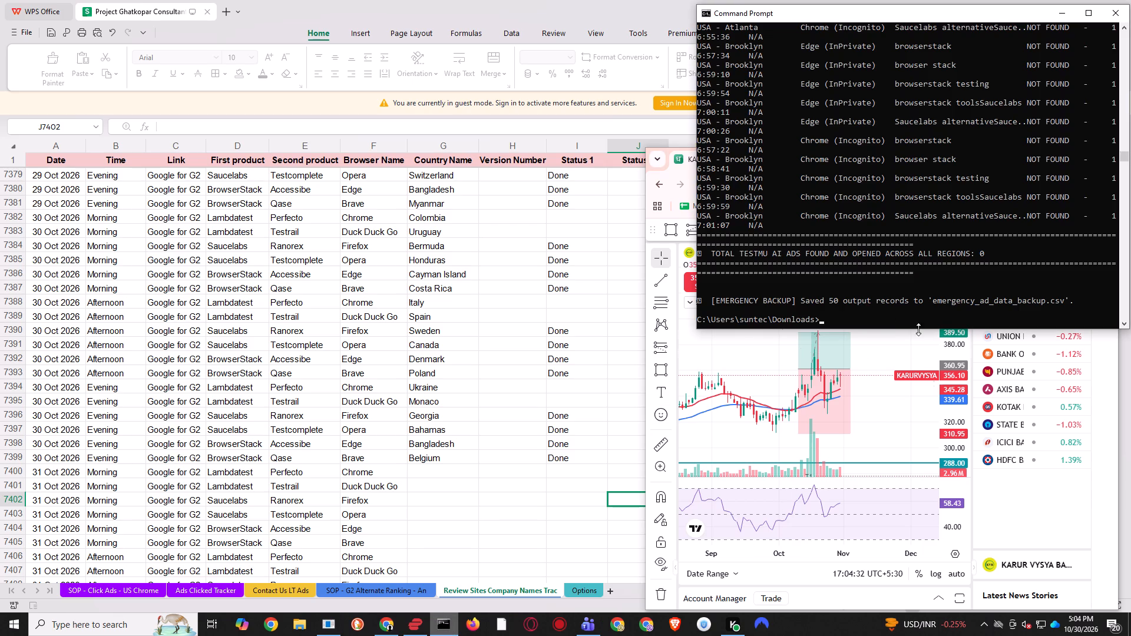
left_click(952, 283)
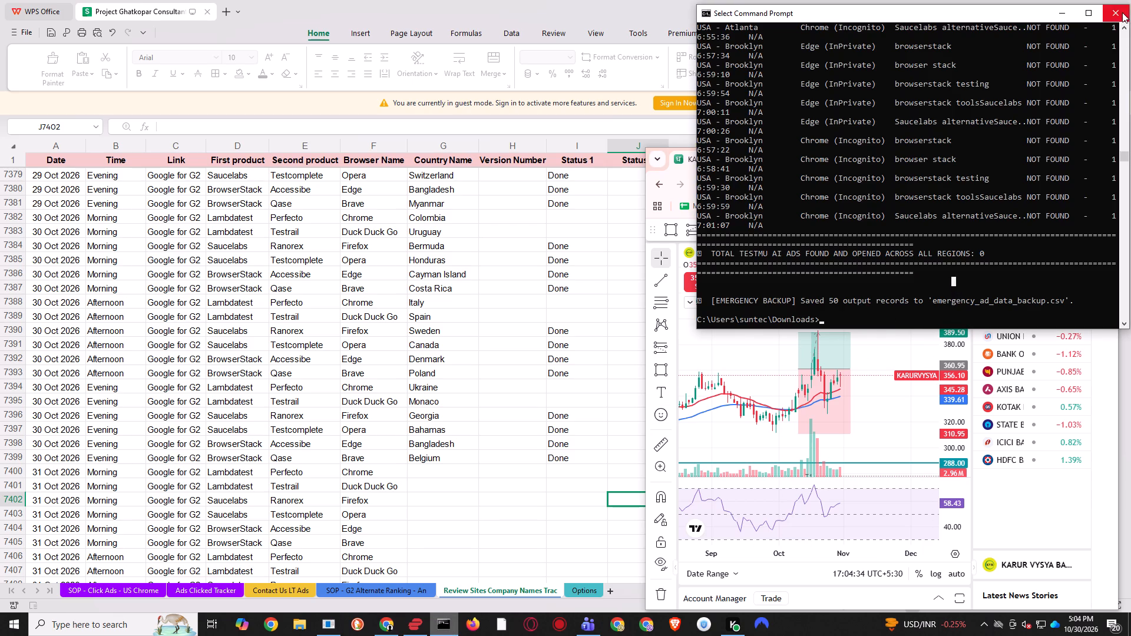
left_click(1122, 12)
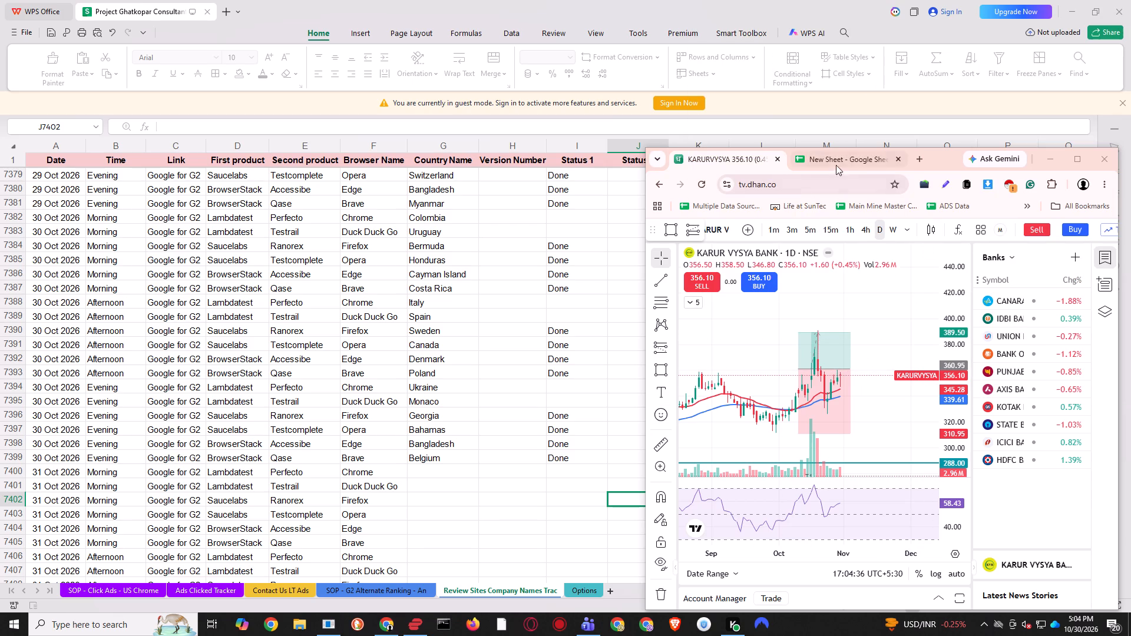
Switch to the New Sheet spreadsheet in a maximized window and enter USA counts: Browserstack 2, Saucelabs 3, Applitools 1.
left_click(836, 164)
left_click(1074, 161)
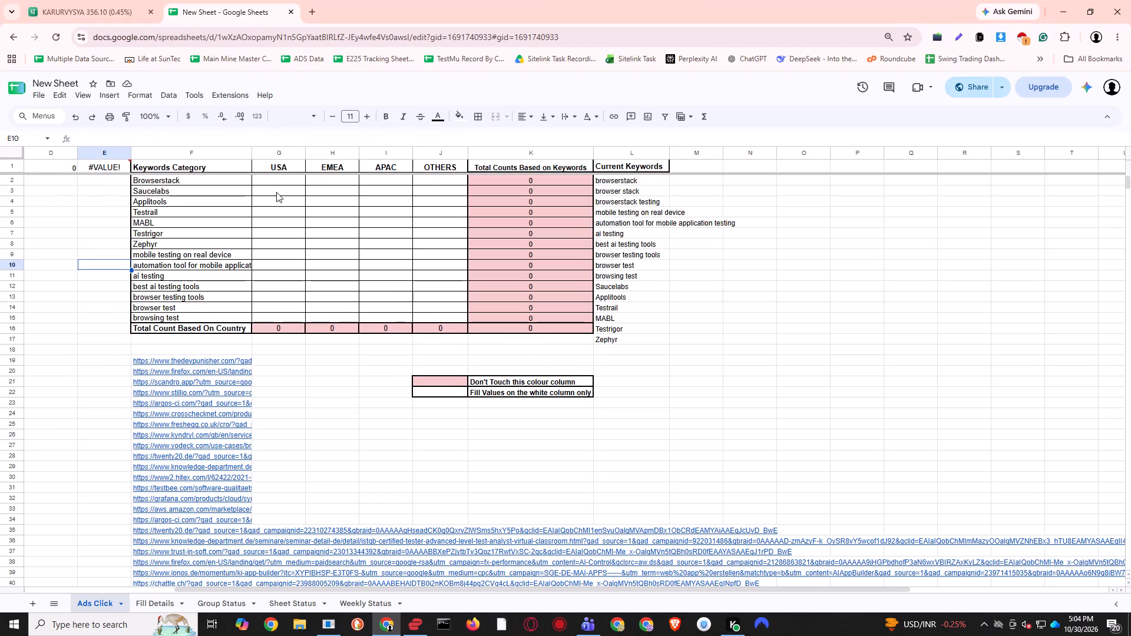
left_click(282, 183)
key("2")
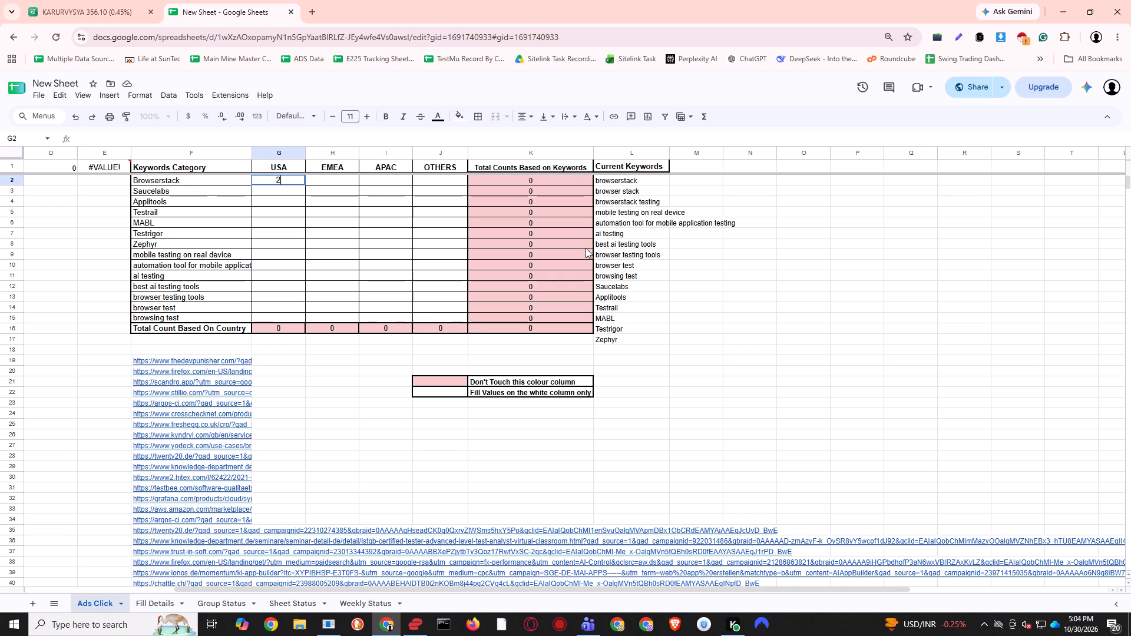
key("Down")
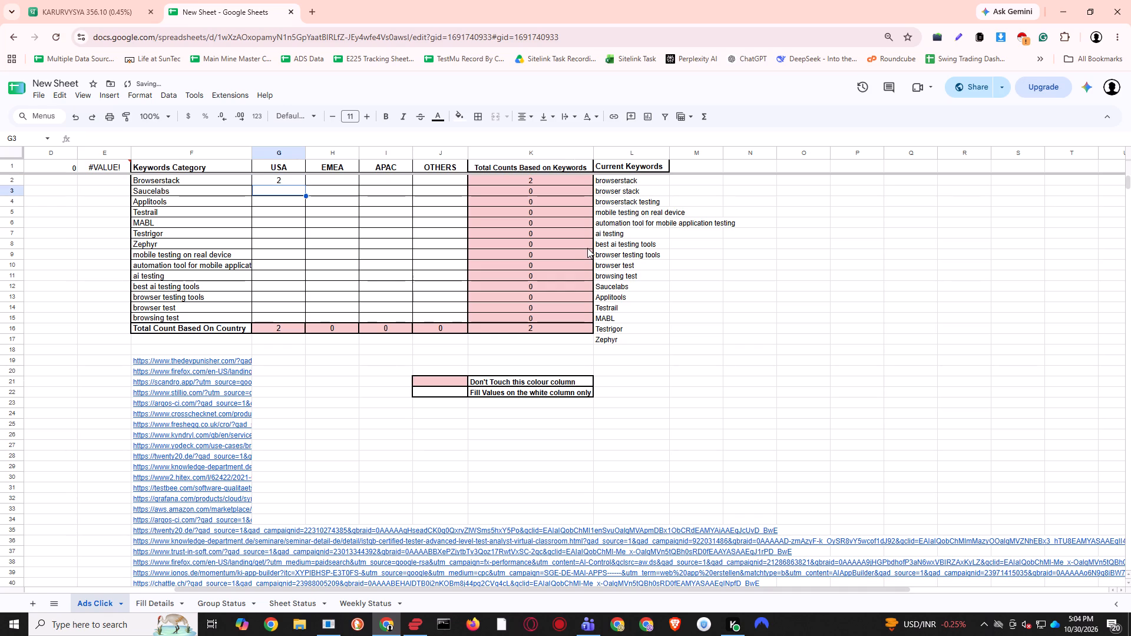
key("3")
key("Down")
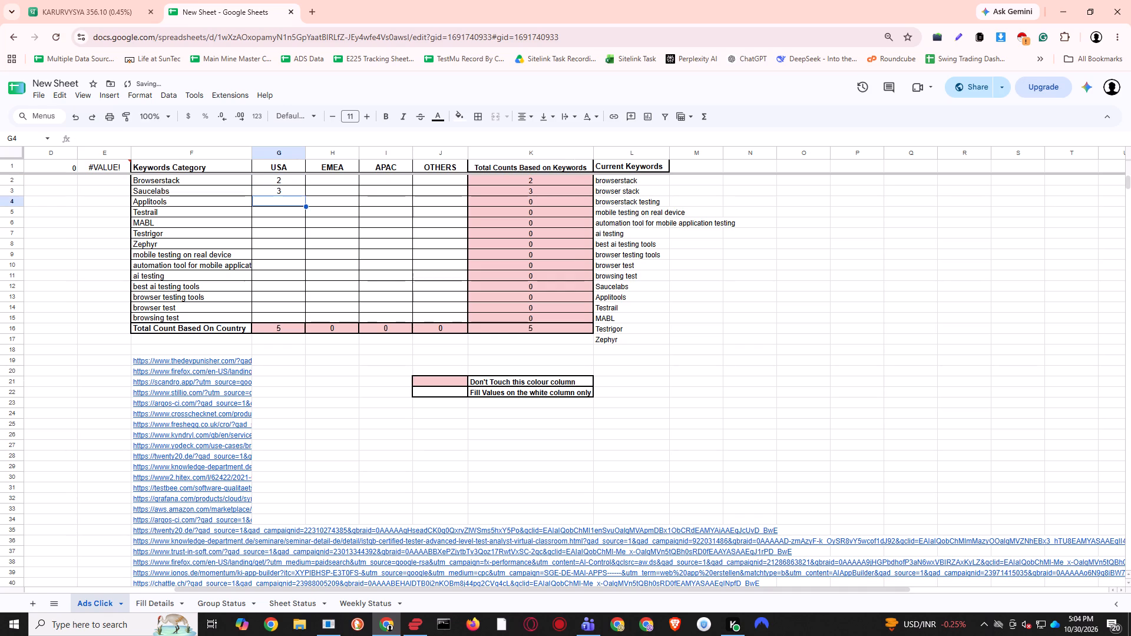
key("1")
key("Down")
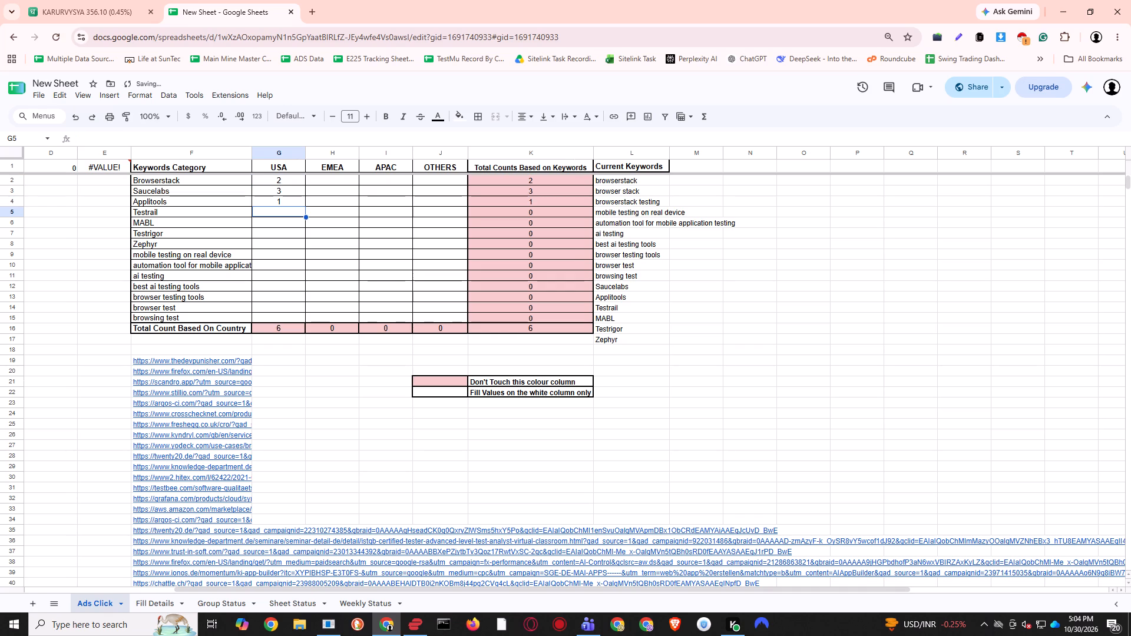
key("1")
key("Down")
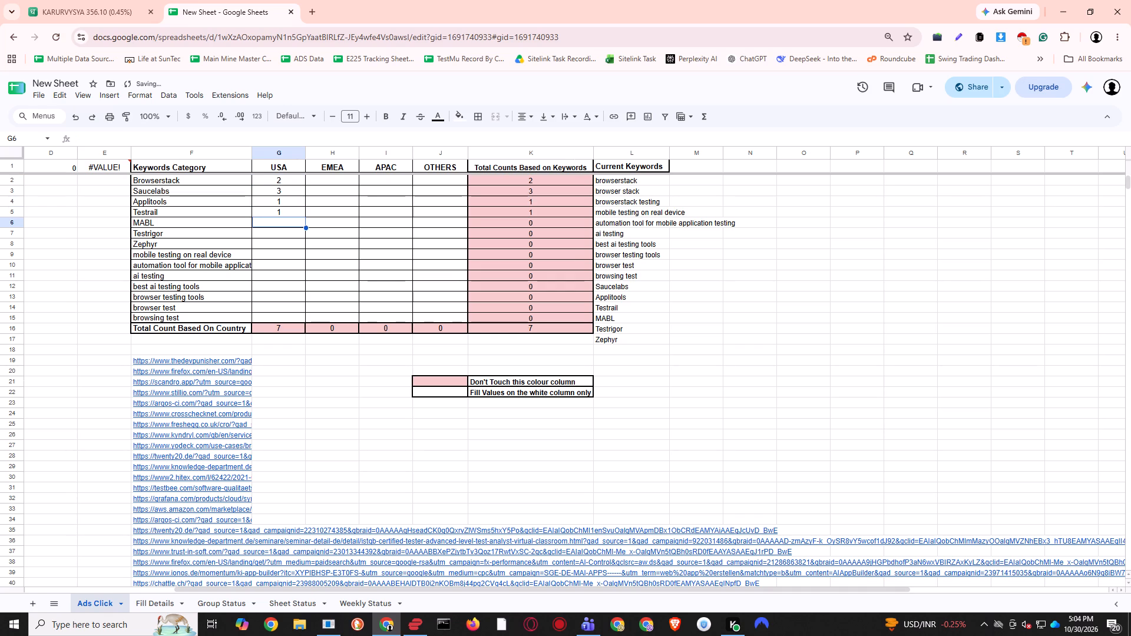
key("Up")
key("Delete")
Change the USA count for Saucelabs to 2.
key("Up")
key("Up")
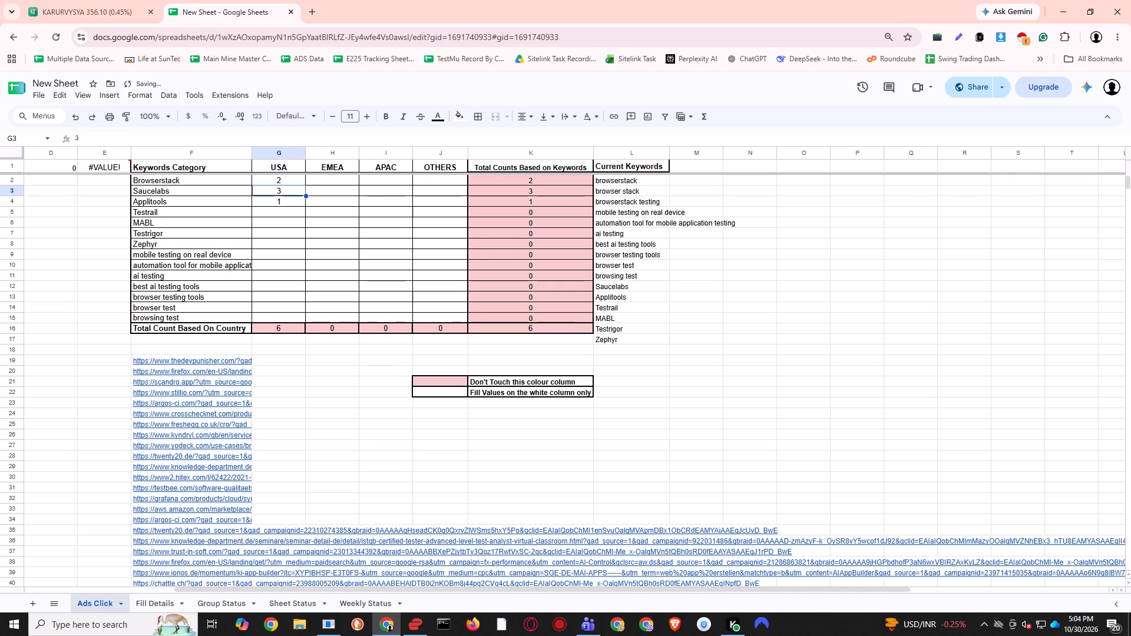
key("Up")
key("Down")
key("Up")
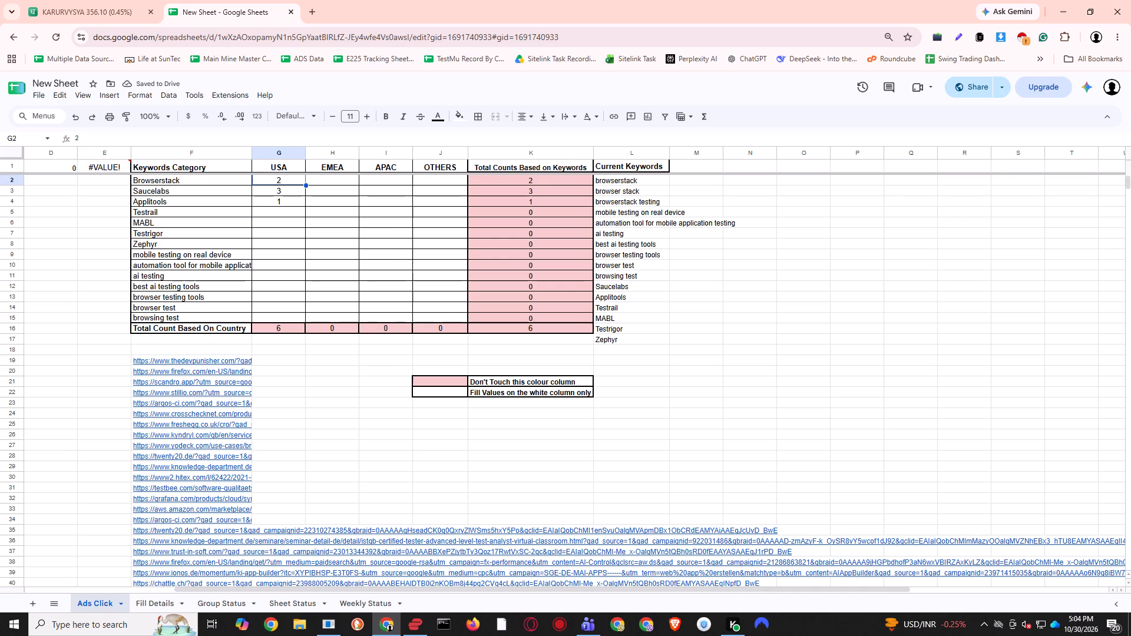
key("Down")
key("Up")
key("Down")
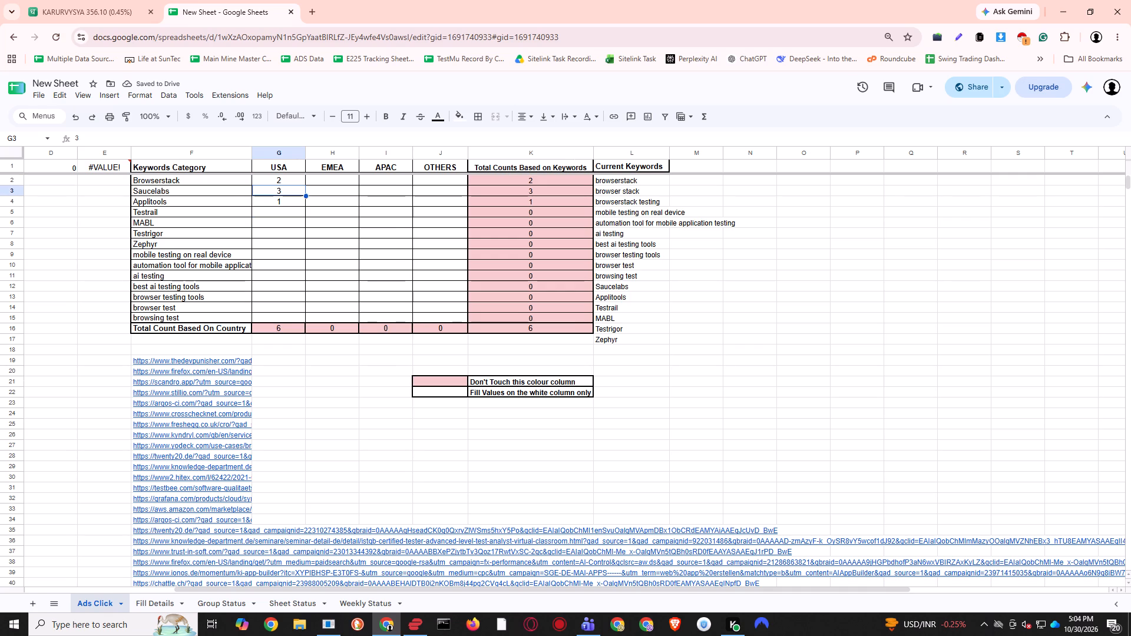
key("2")
key("Right")
Enter the EMEA counts: Browserstack 4, corrected to 8, and Saucelabs 4.
key("Up")
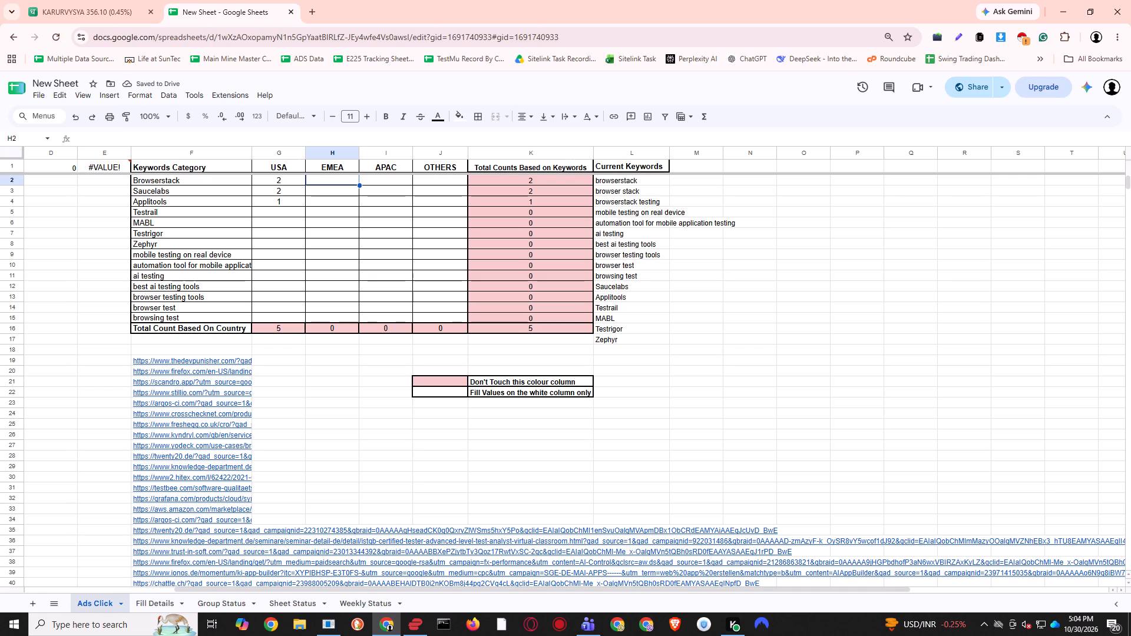
key("4")
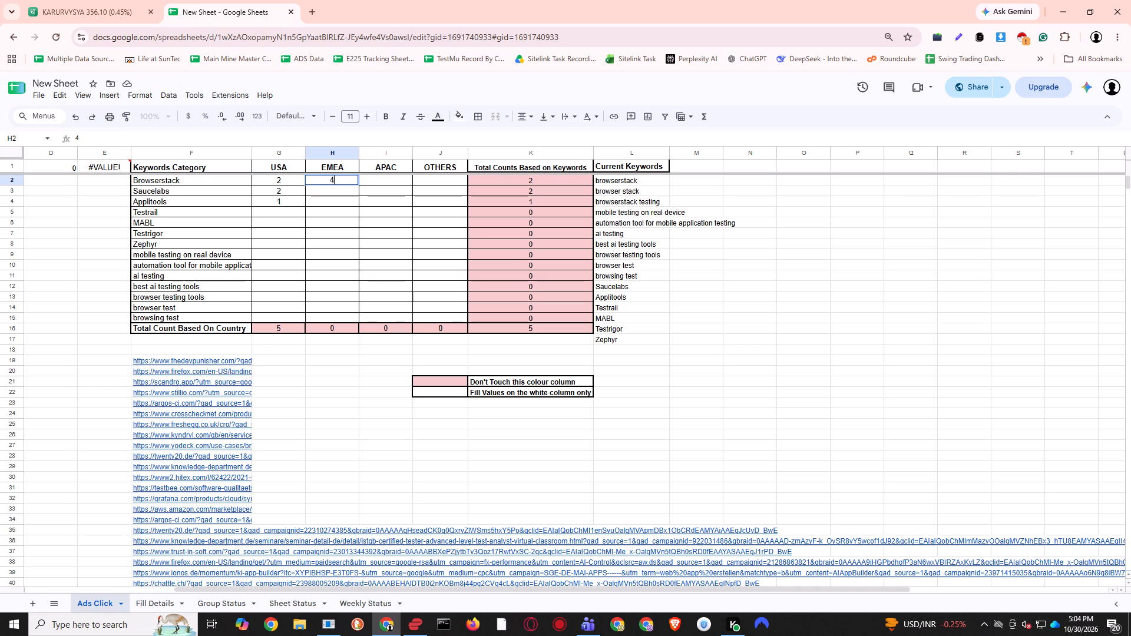
key("Return")
key("Up")
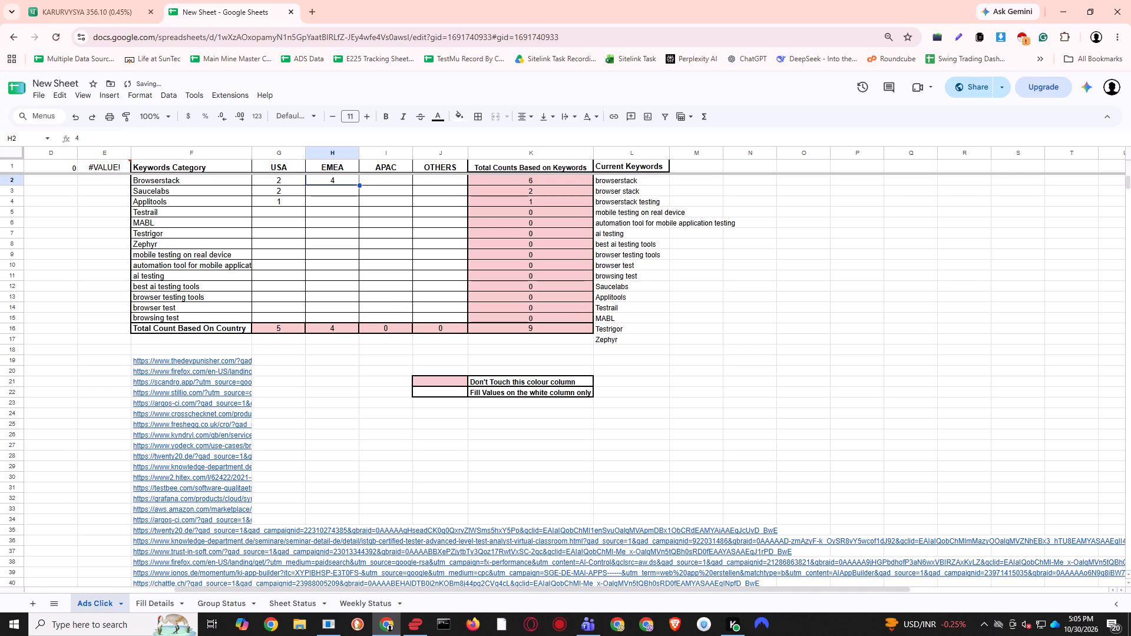
key("8")
key("Return")
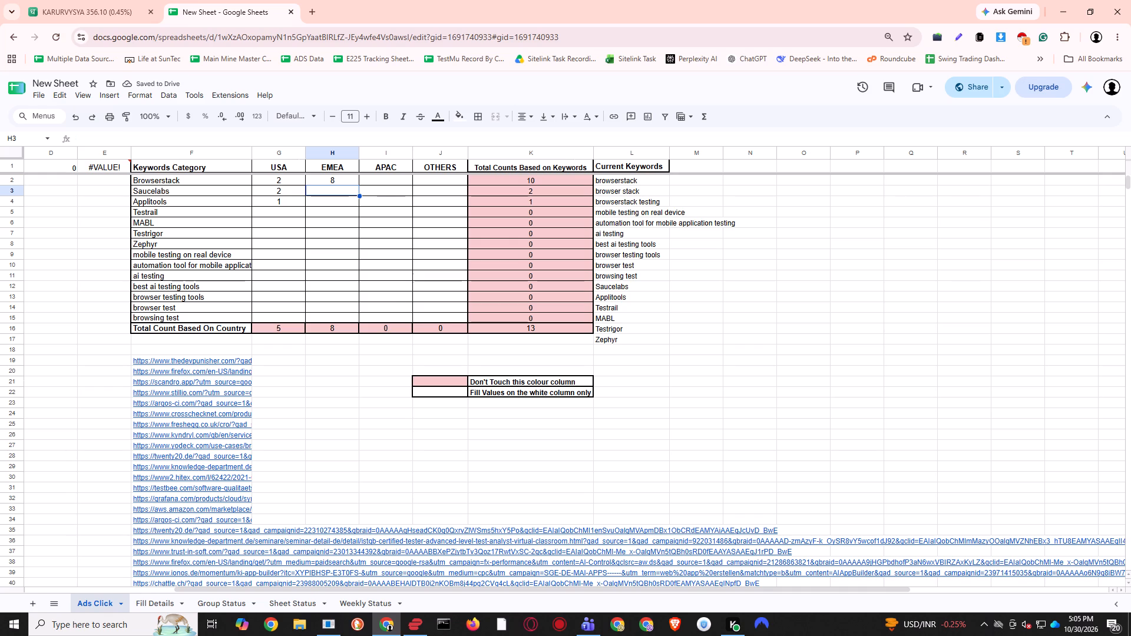
key("4")
key("Return")
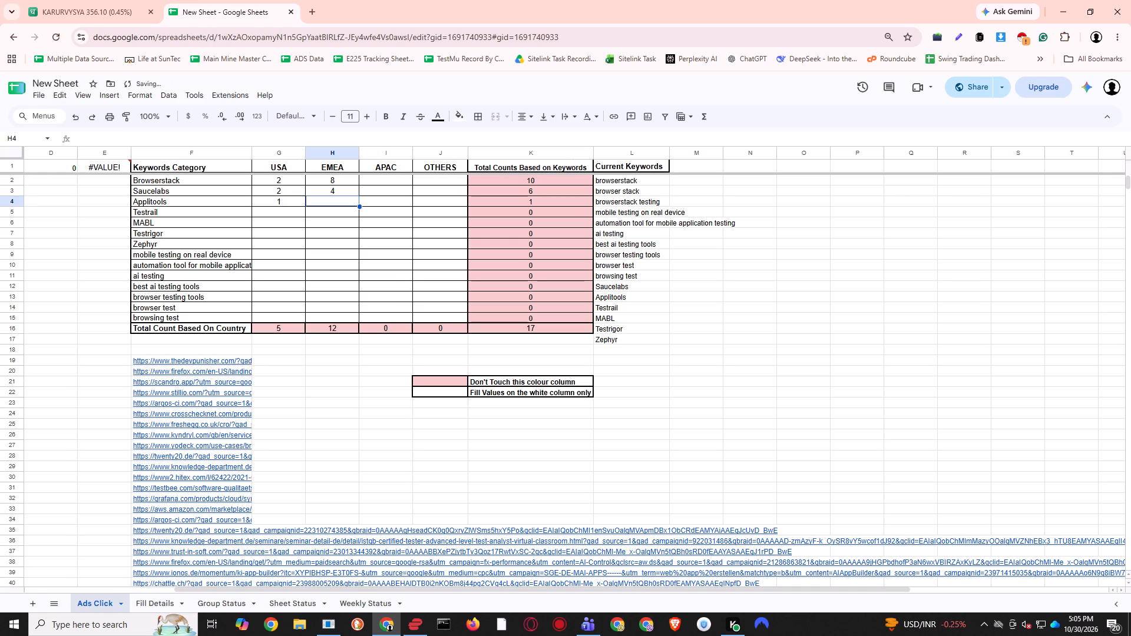
Enter 3 as the APAC count for Browserstack.
key("Up")
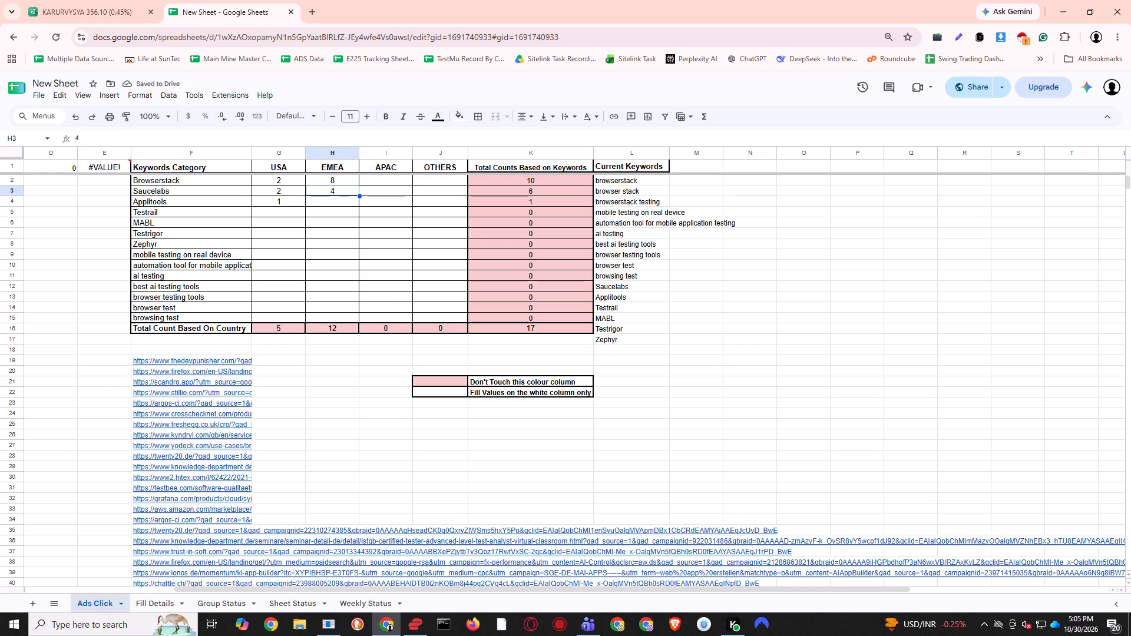
key("Up")
key("Right")
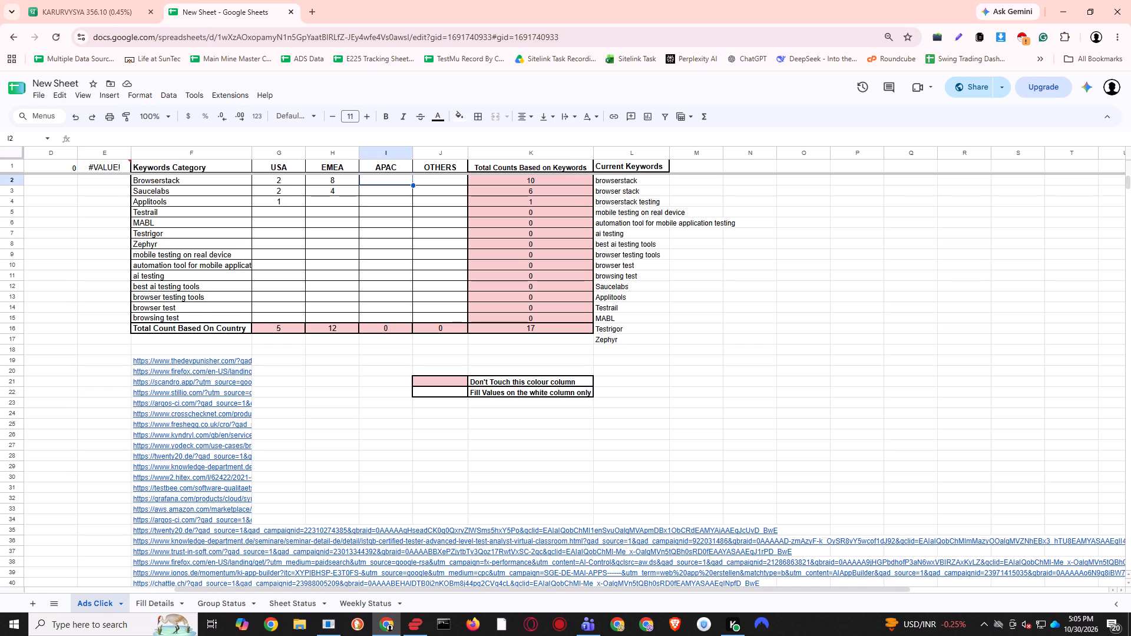
key("3")
key("Return")
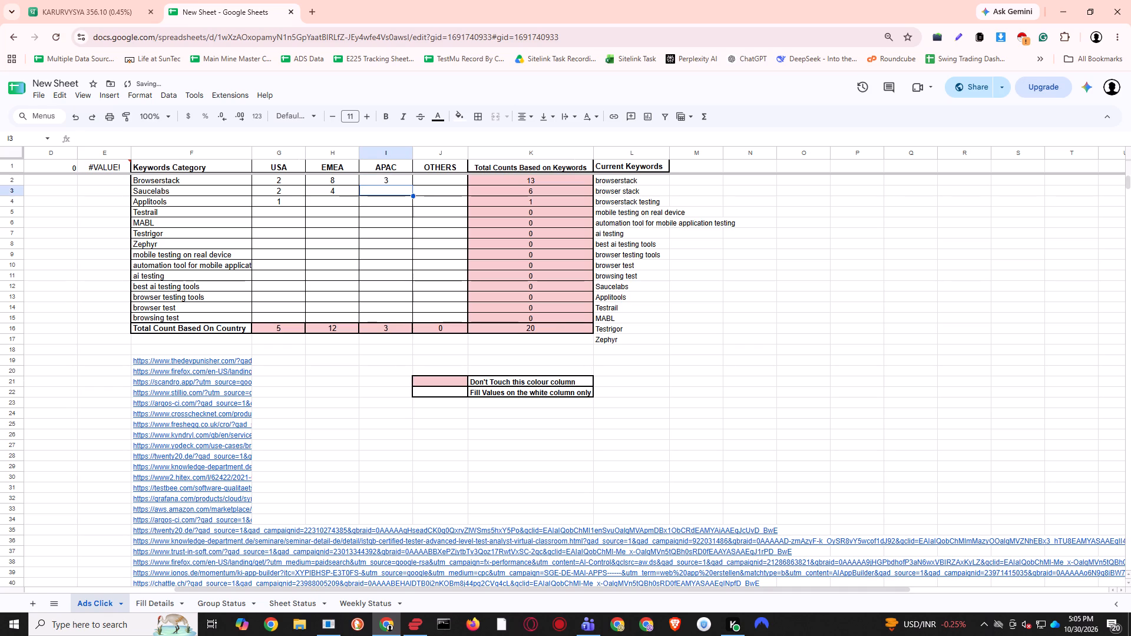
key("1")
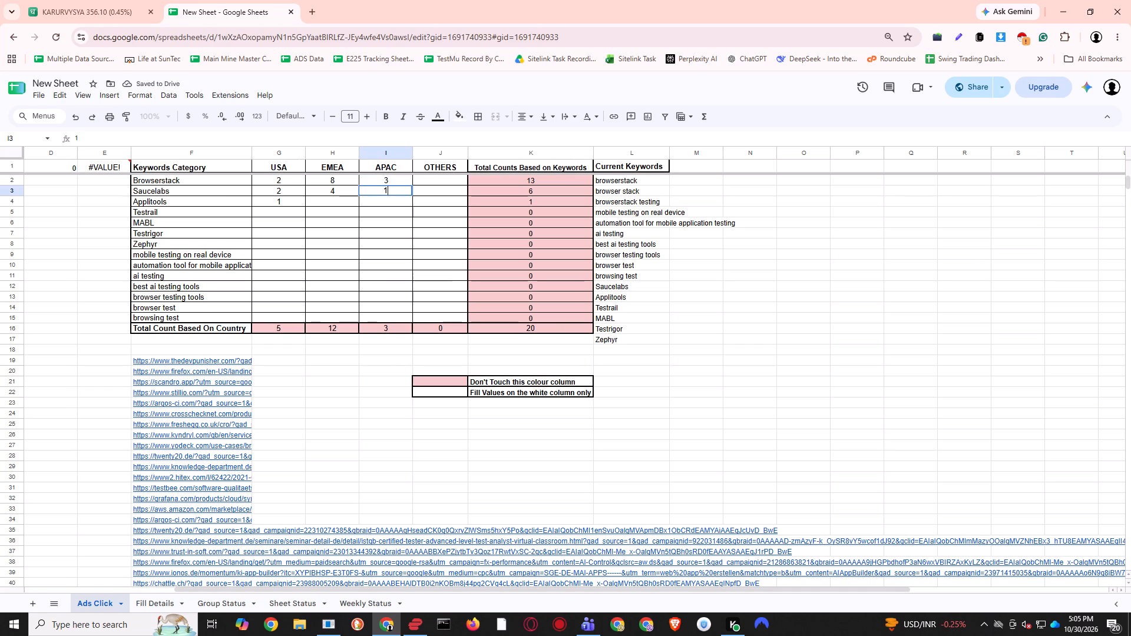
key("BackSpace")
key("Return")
Enter 3 as the OTHERS count for Browserstack.
key("Up")
key("Up")
key("Right")
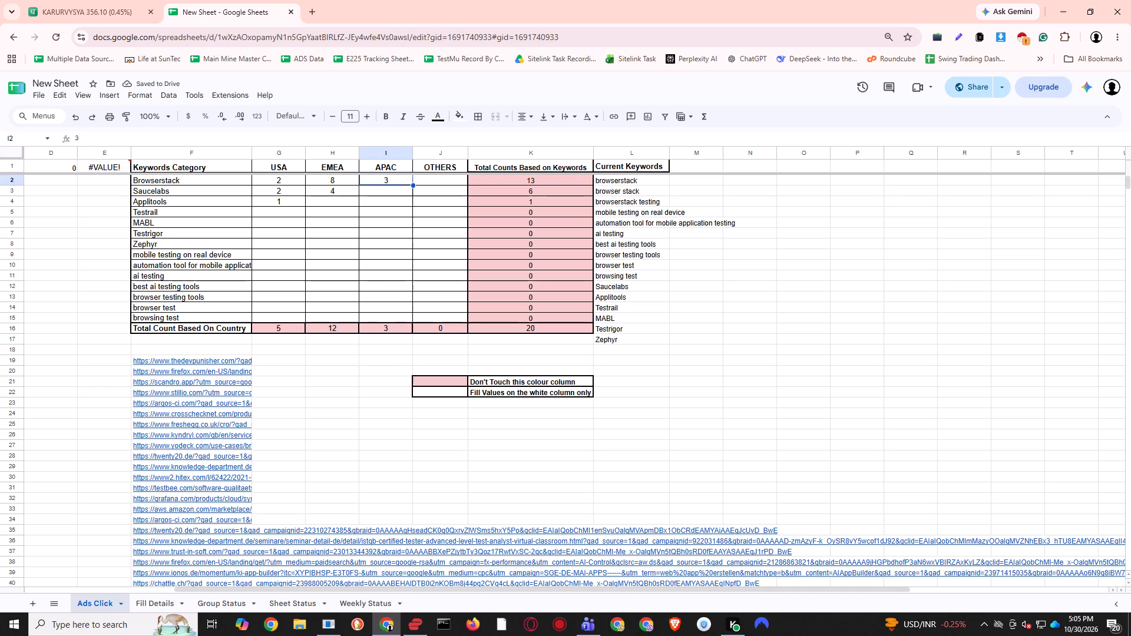
key("3")
key("Return")
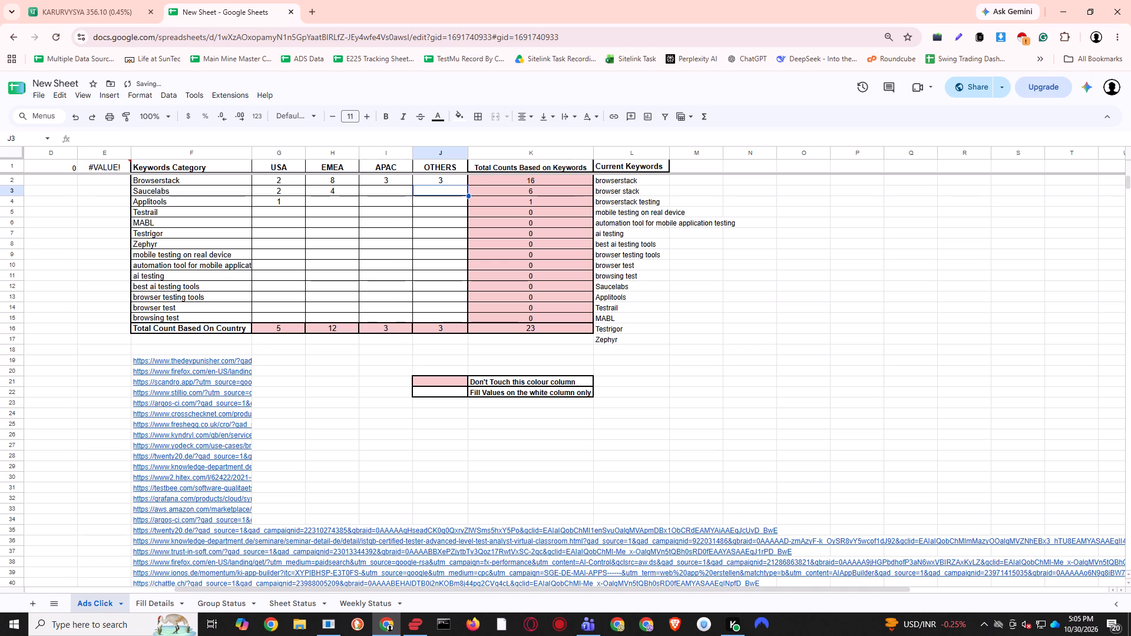
Recheck the entered Browserstack and Saucelabs counts and change the EMEA count for Browserstack to 9.
key("Up")
key("Left")
key("Down")
key("Left")
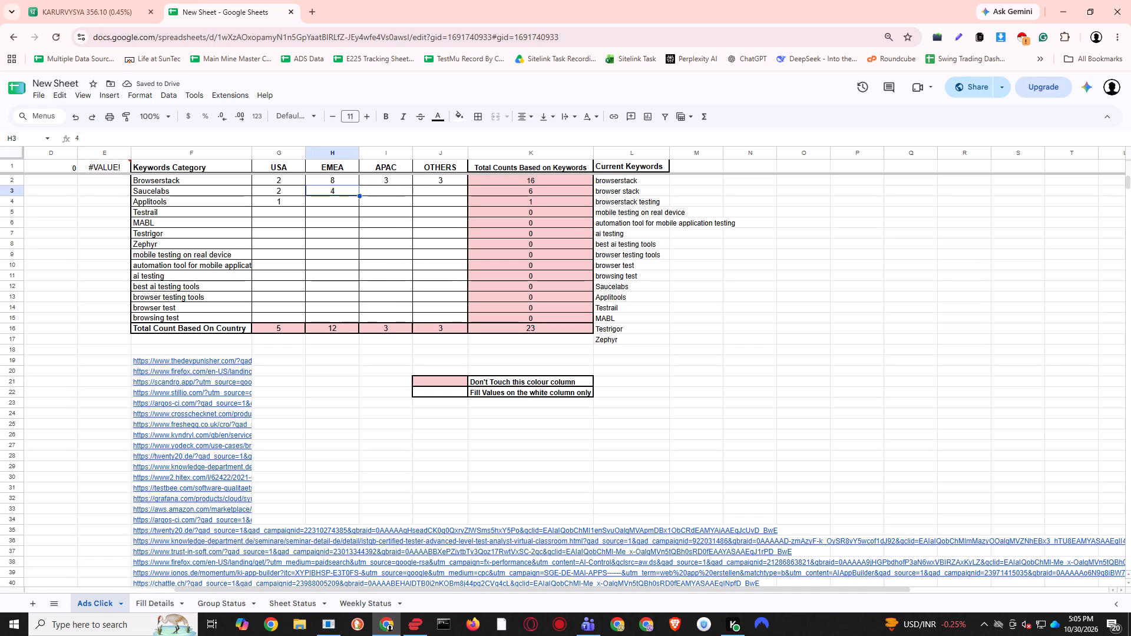
key("Left")
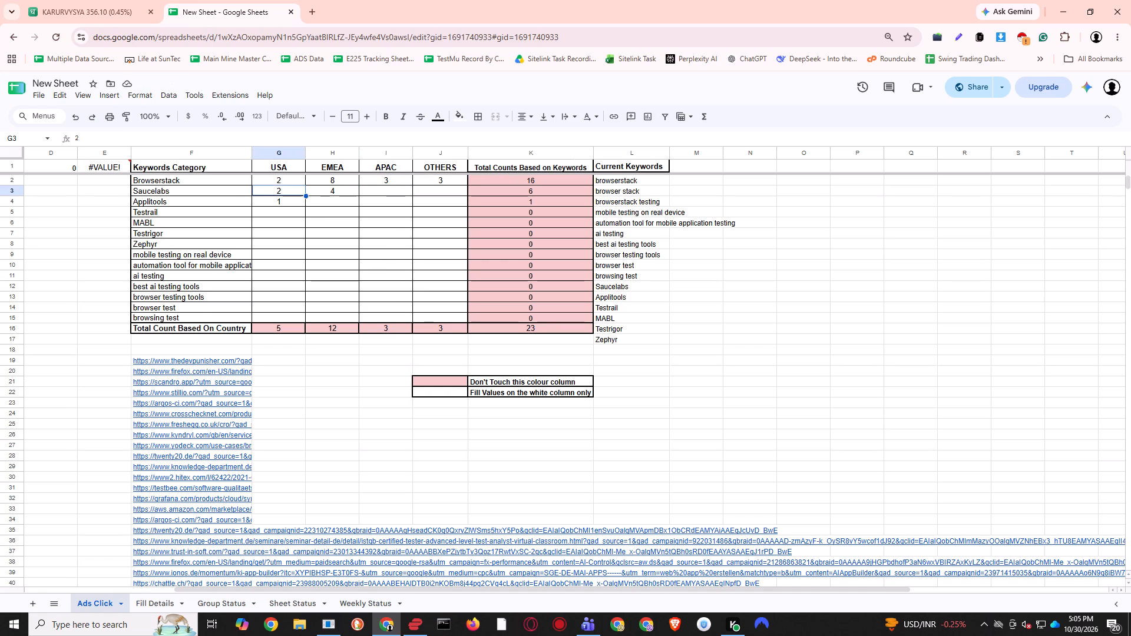
key("Up")
key("Right")
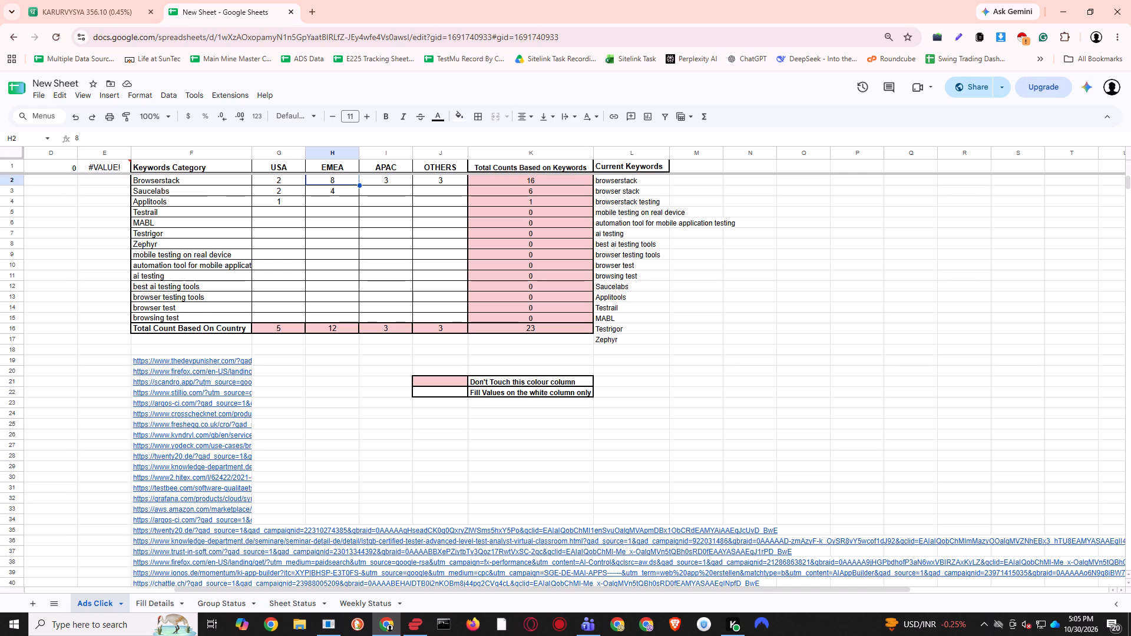
key("9")
key("Return")
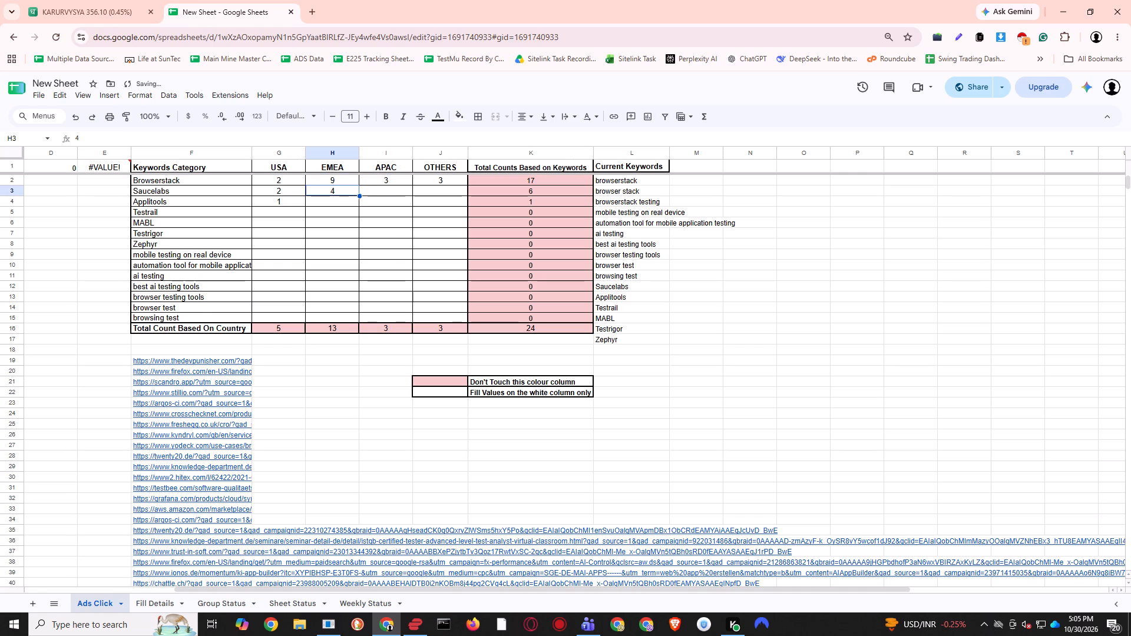
key("Down")
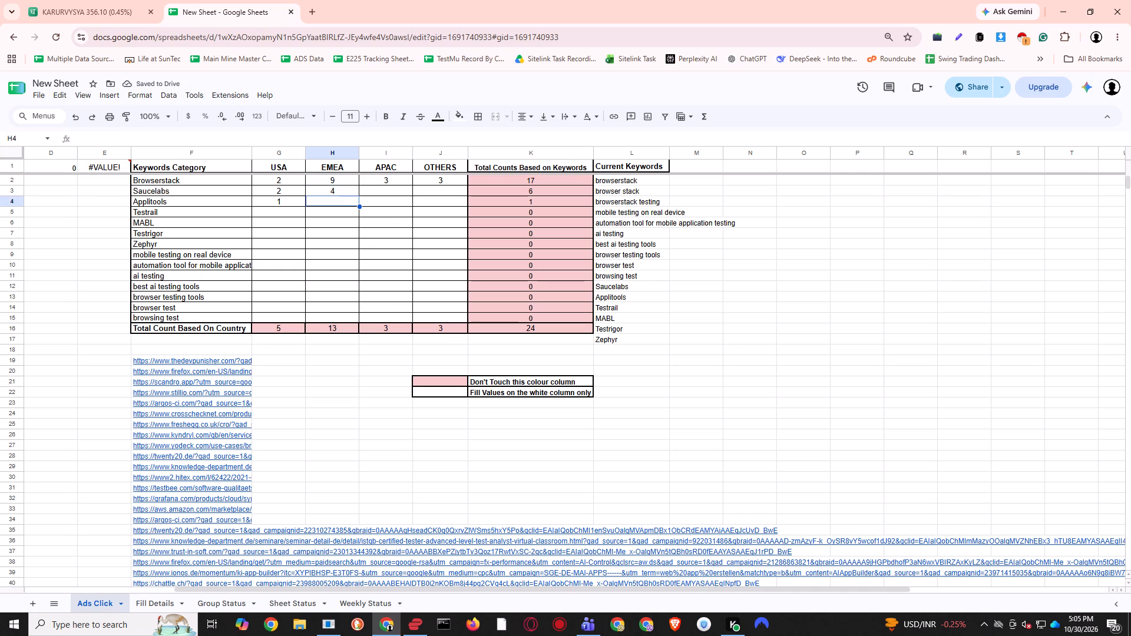
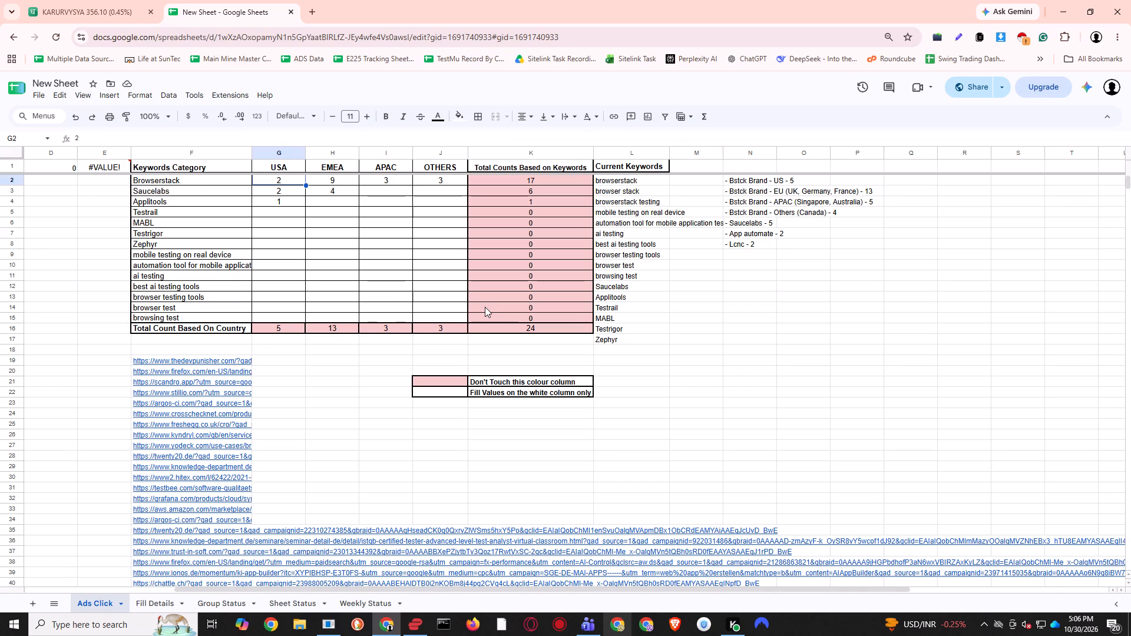
Change the USA count for Browserstack to 3.
key("Left")
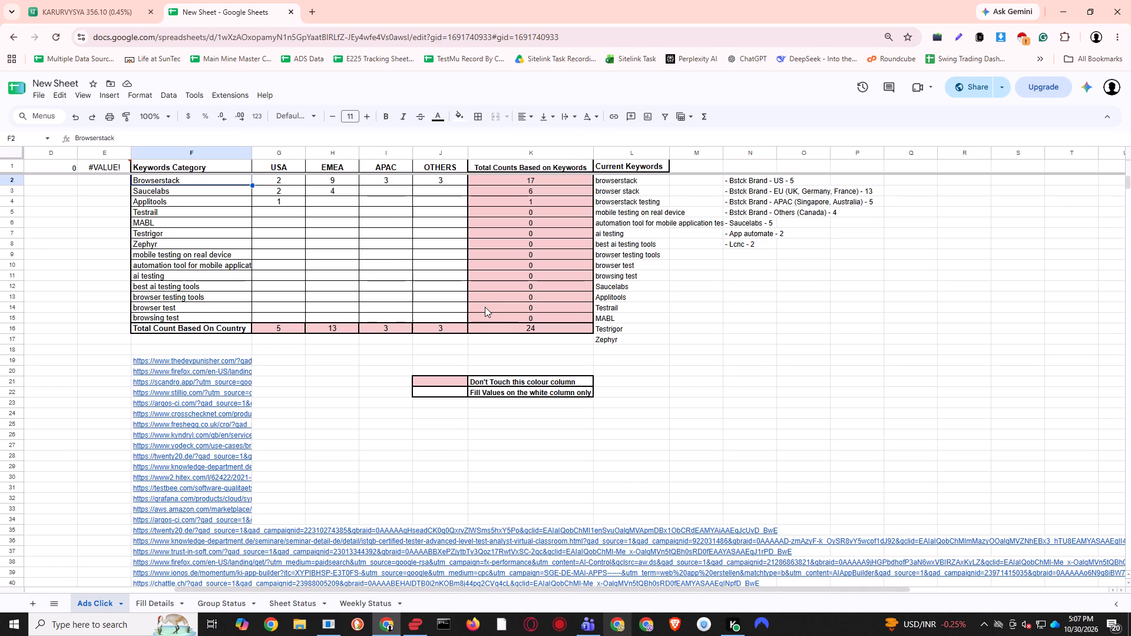
key("Right")
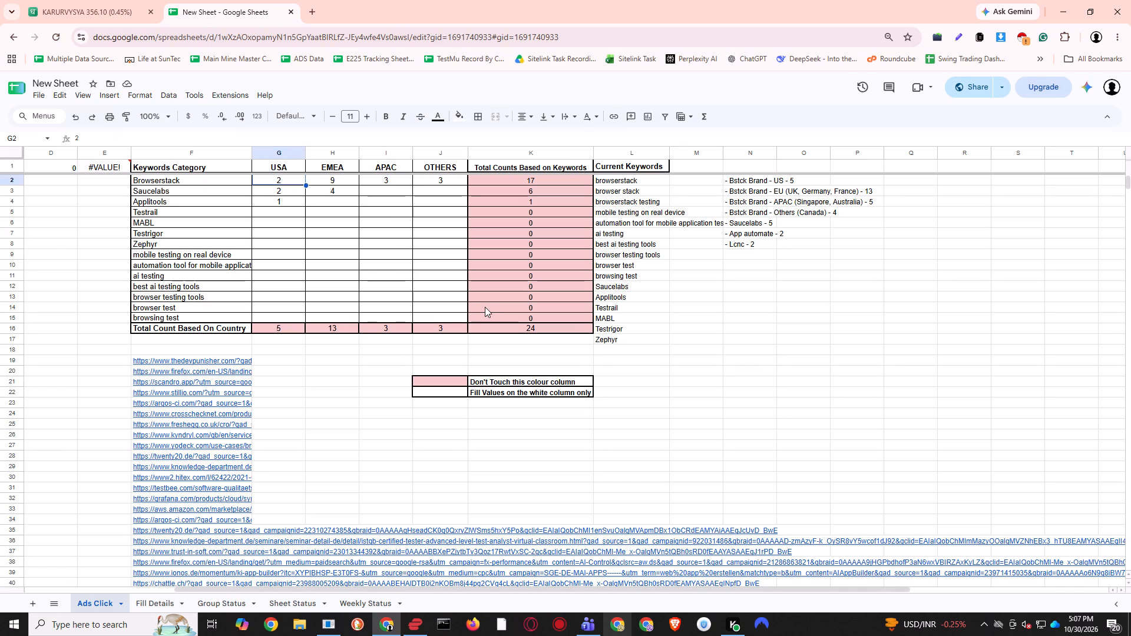
key("3")
key("Return")
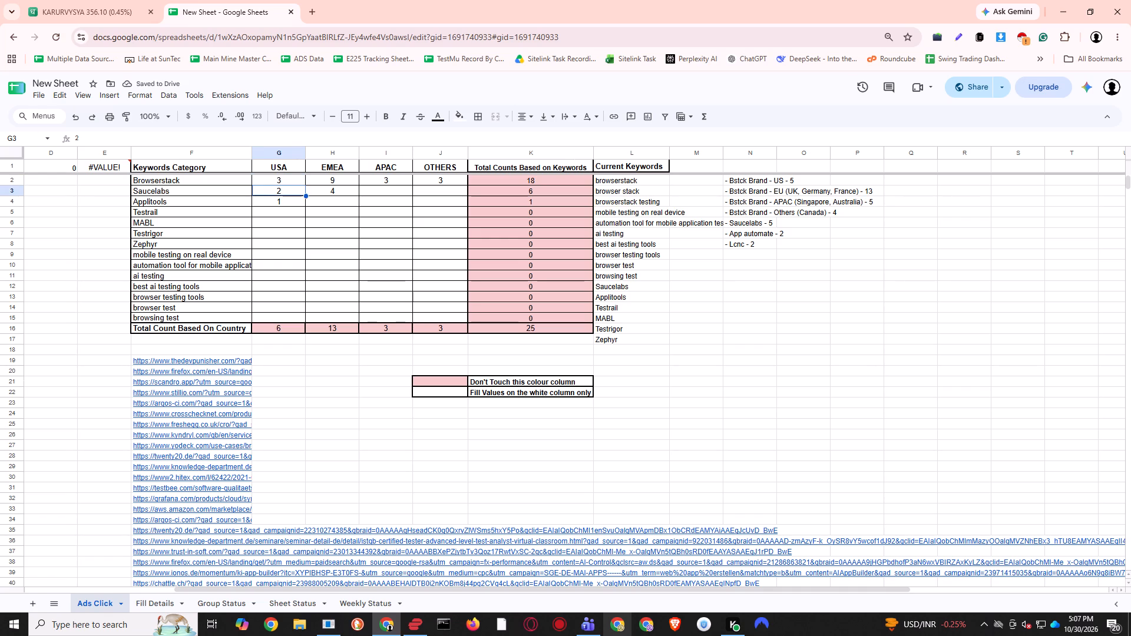
Change the EMEA count for Browserstack to 11.
key("Right")
key("Left")
key("Up")
key("Right")
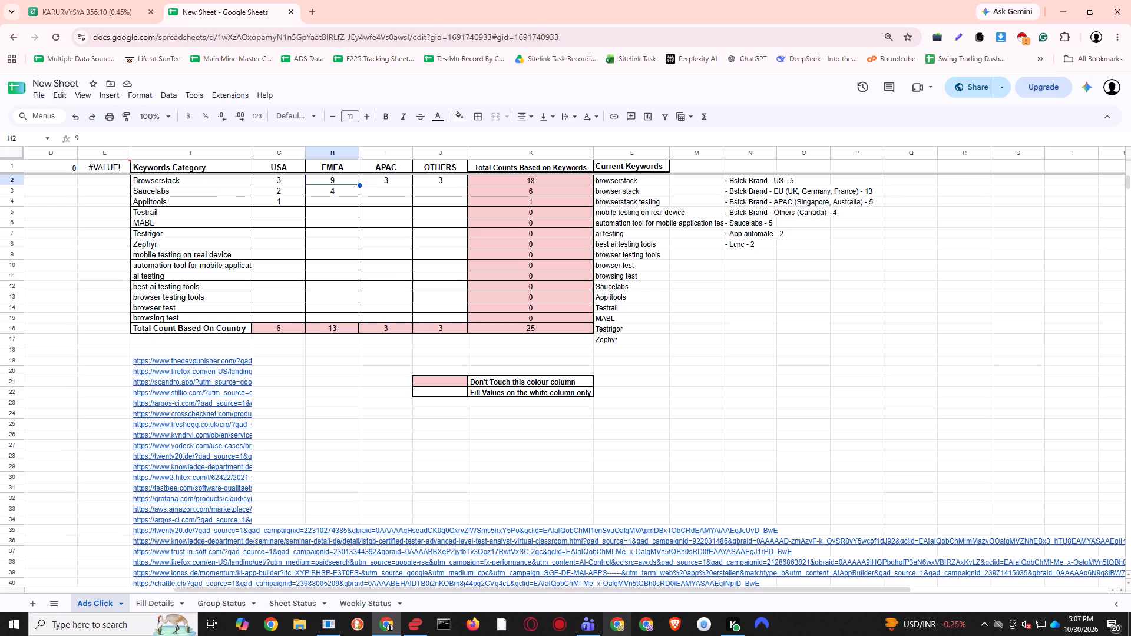
key("Down")
key("Up")
type("11")
key("Return")
key("Up")
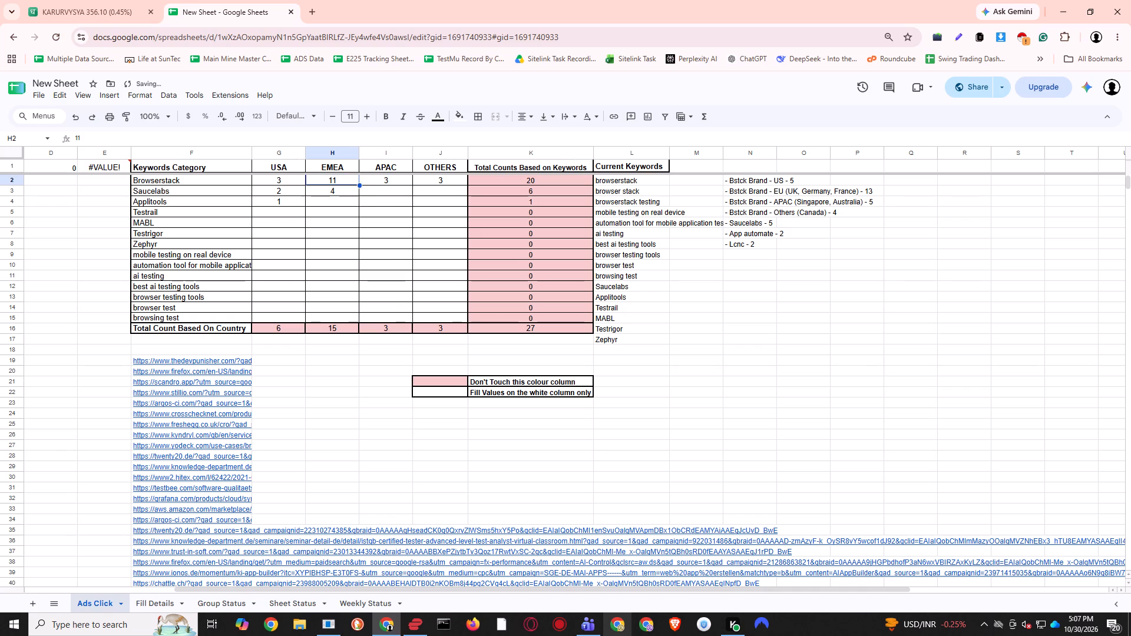
Set both the APAC and OTHERS counts for Browserstack to 4.
key("Right")
key("Left")
key("Right")
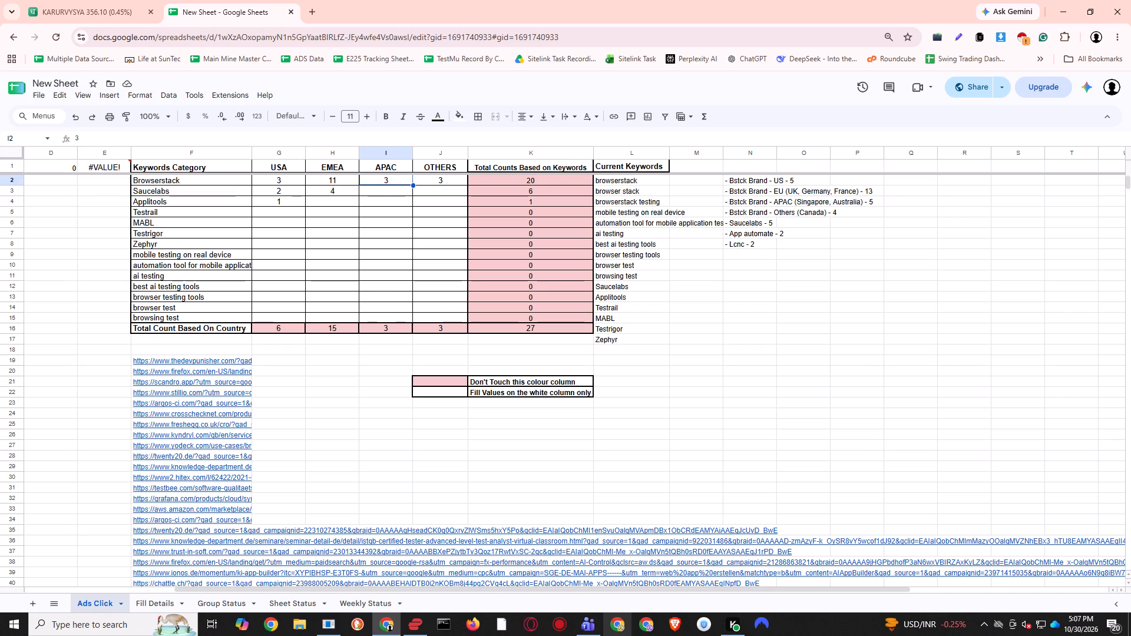
key("4")
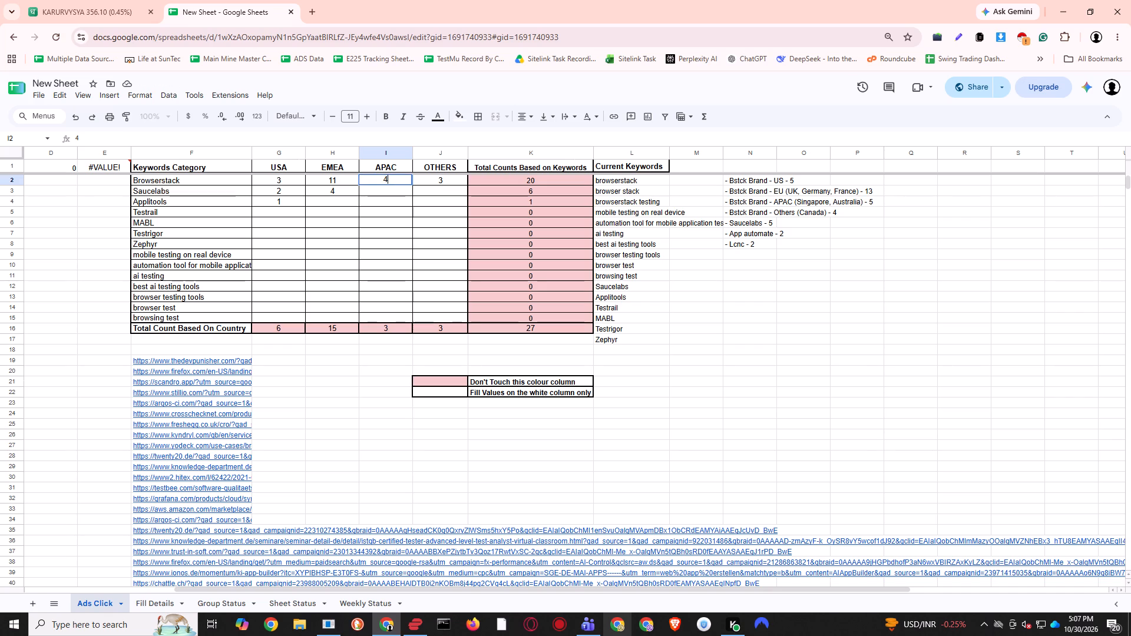
key("Right")
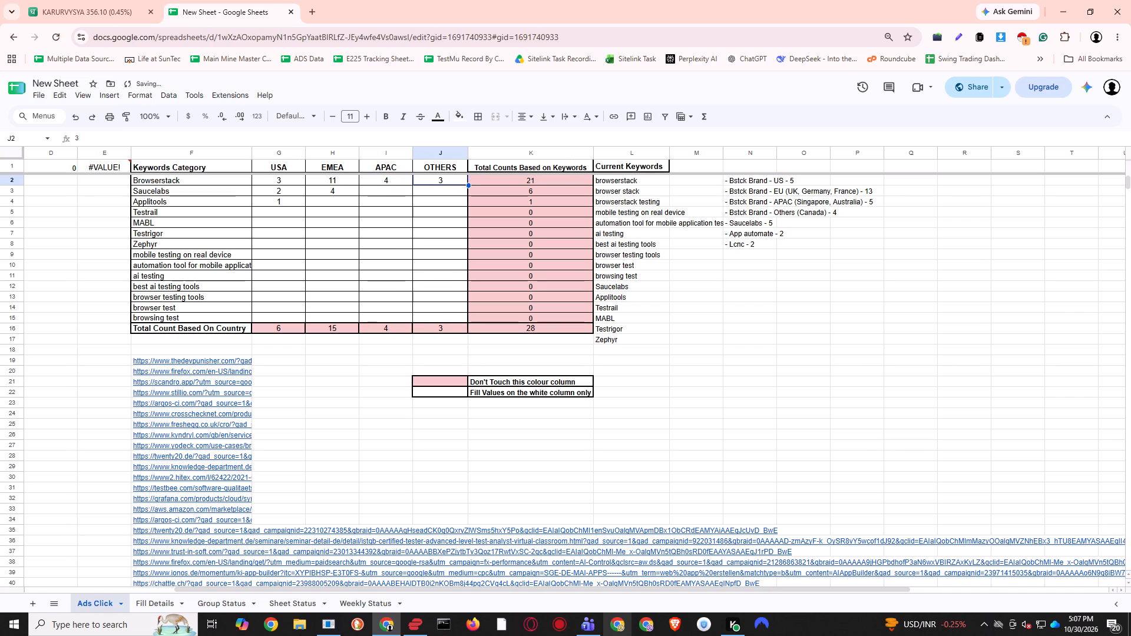
key("4")
key("Down")
key("Up")
Enter 1 as the EMEA count for each of Testrail, MABL and Testrigor.
key("Left")
key("Left")
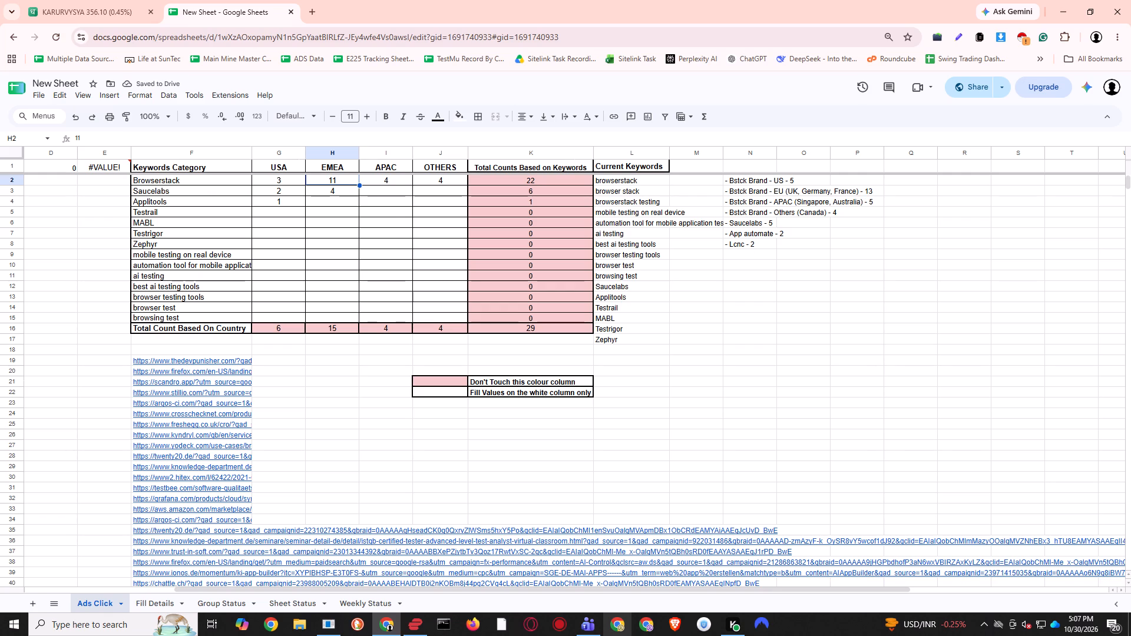
key("Down")
key("Down")
key("Up")
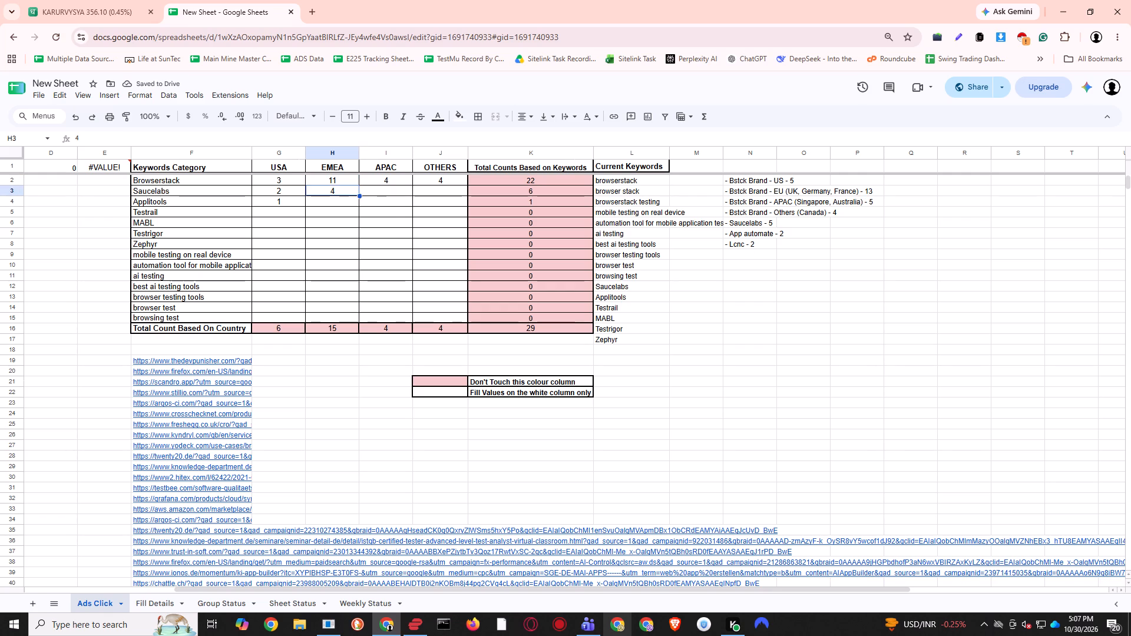
key("Left")
key("Down")
key("Down")
key("Right")
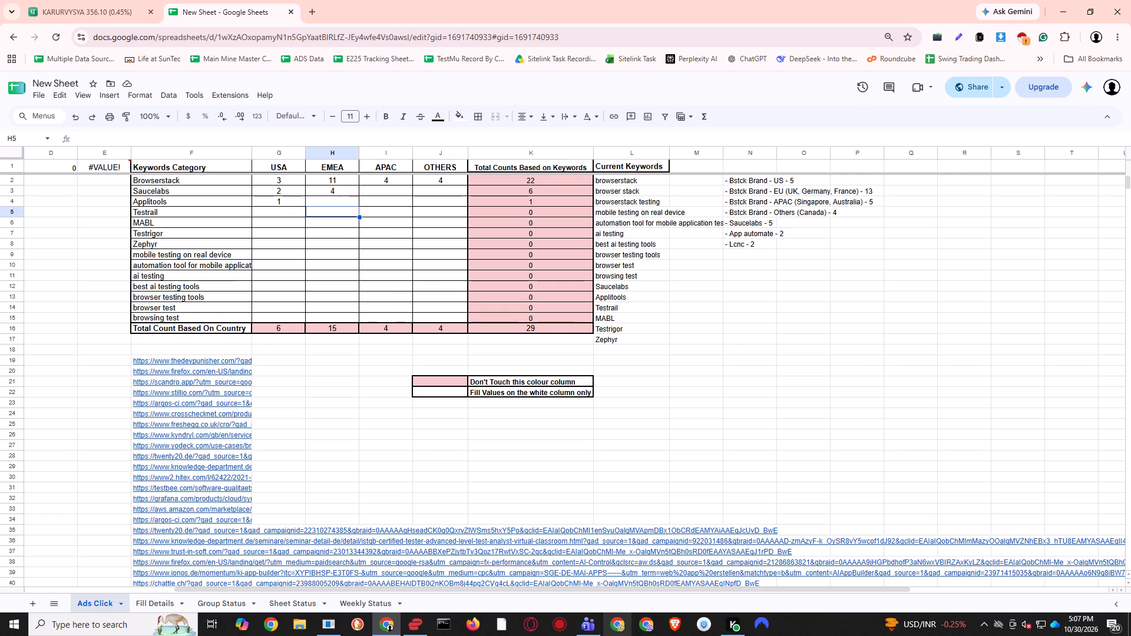
key("1")
key("Return")
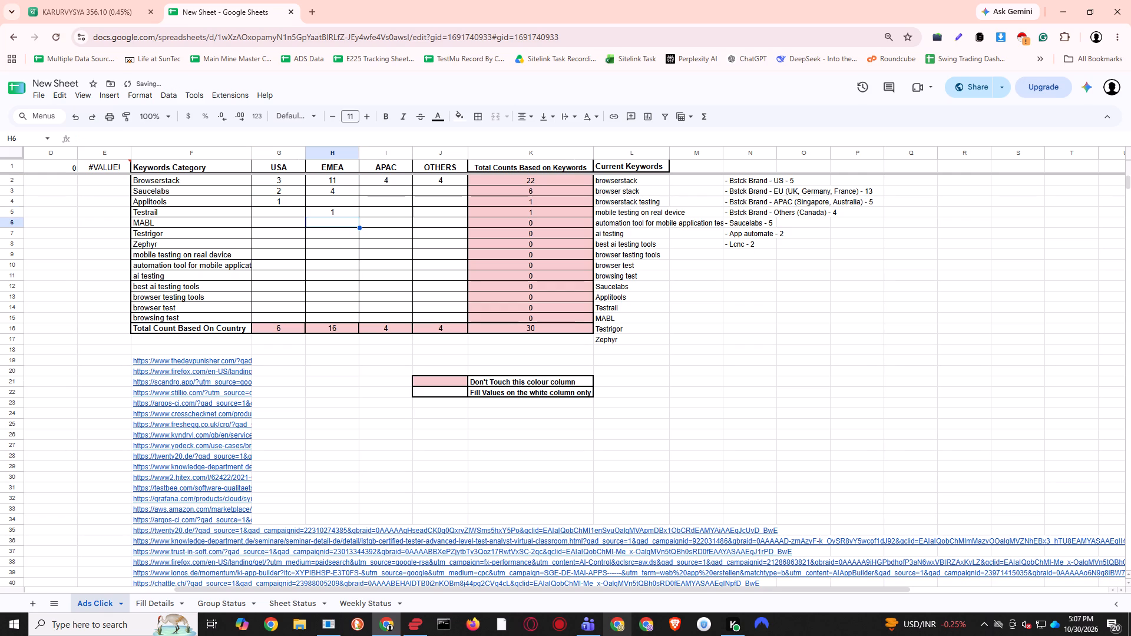
key("1")
key("Return")
key("1")
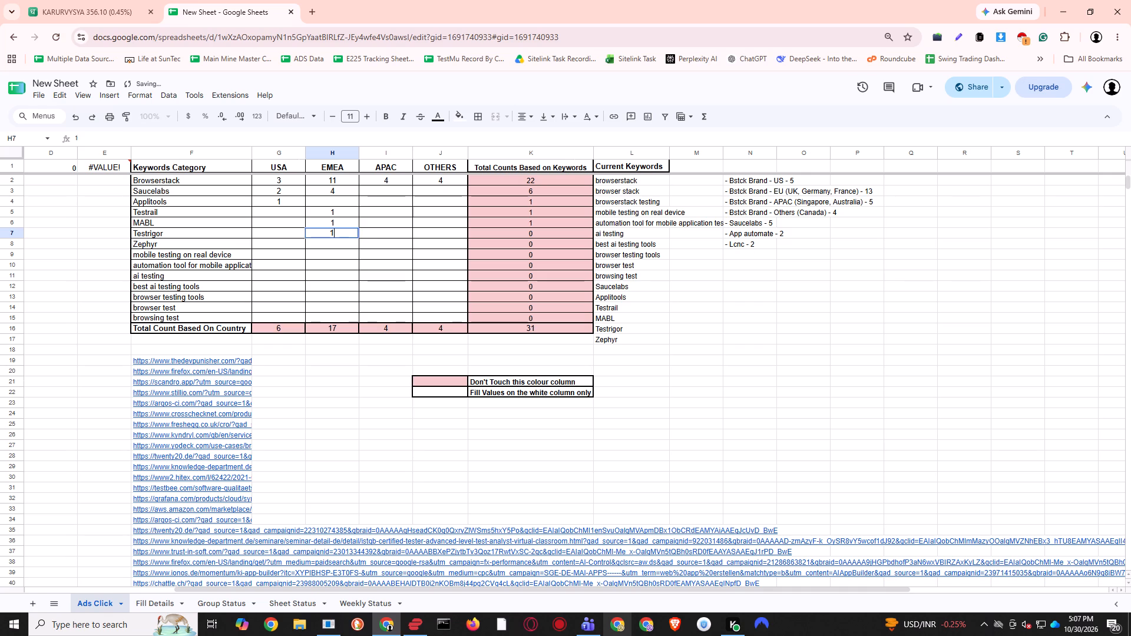
key("Return")
Enter 1 as the EMEA count for mobile testing on real device, automation tool for mobile application, ai testing and browser test.
key("Down")
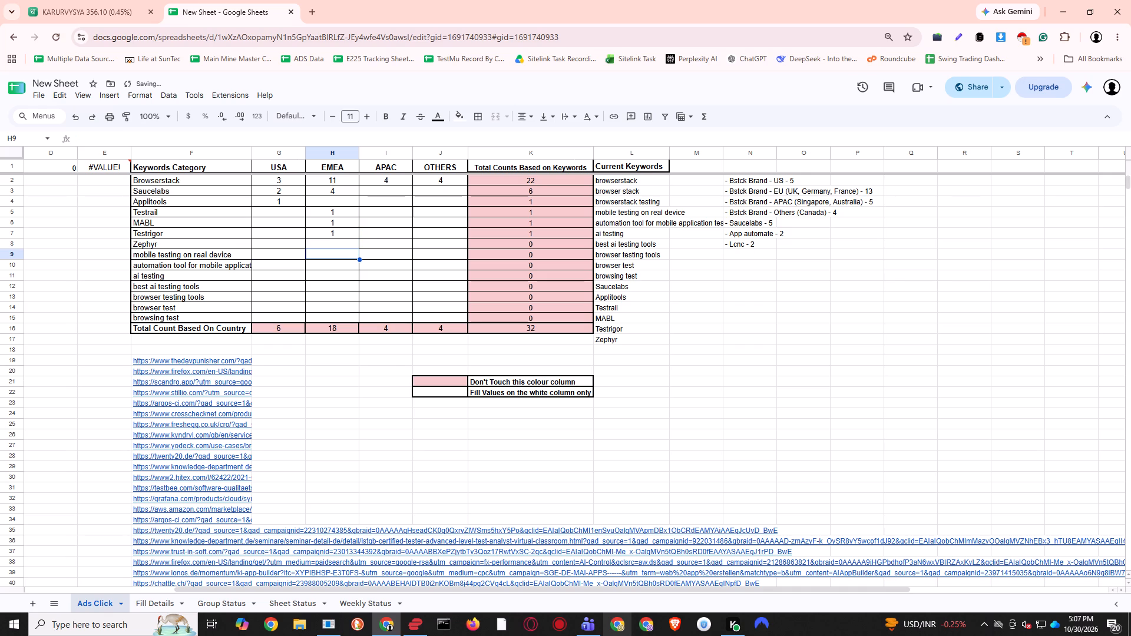
key("1")
key("Return")
key("1")
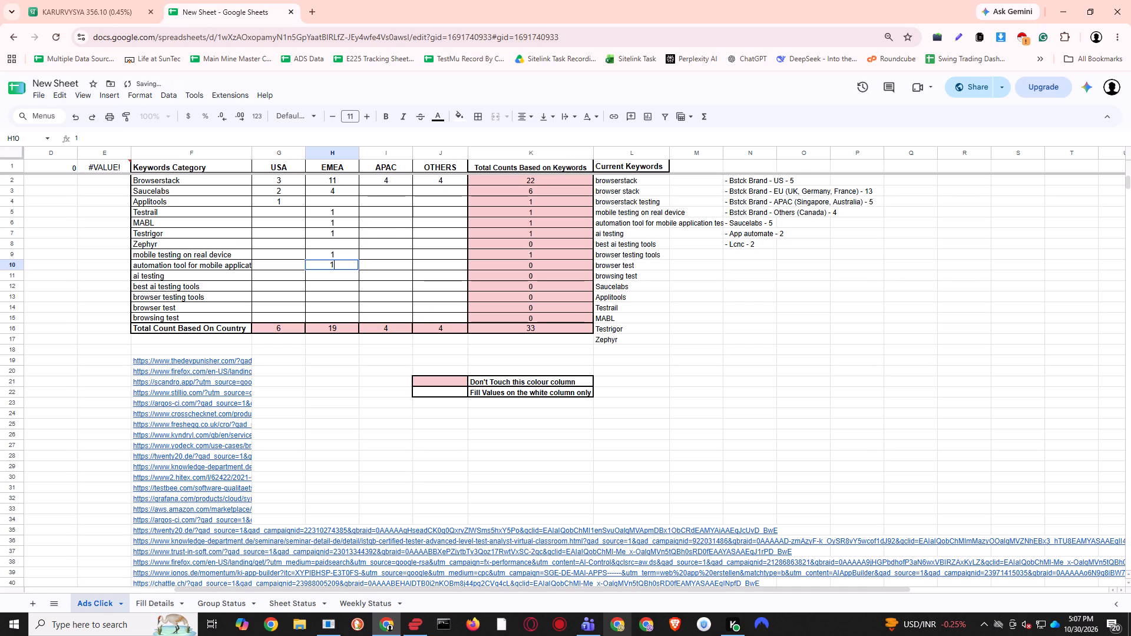
key("Down")
key("Down")
key("Up")
key("1")
key("Down")
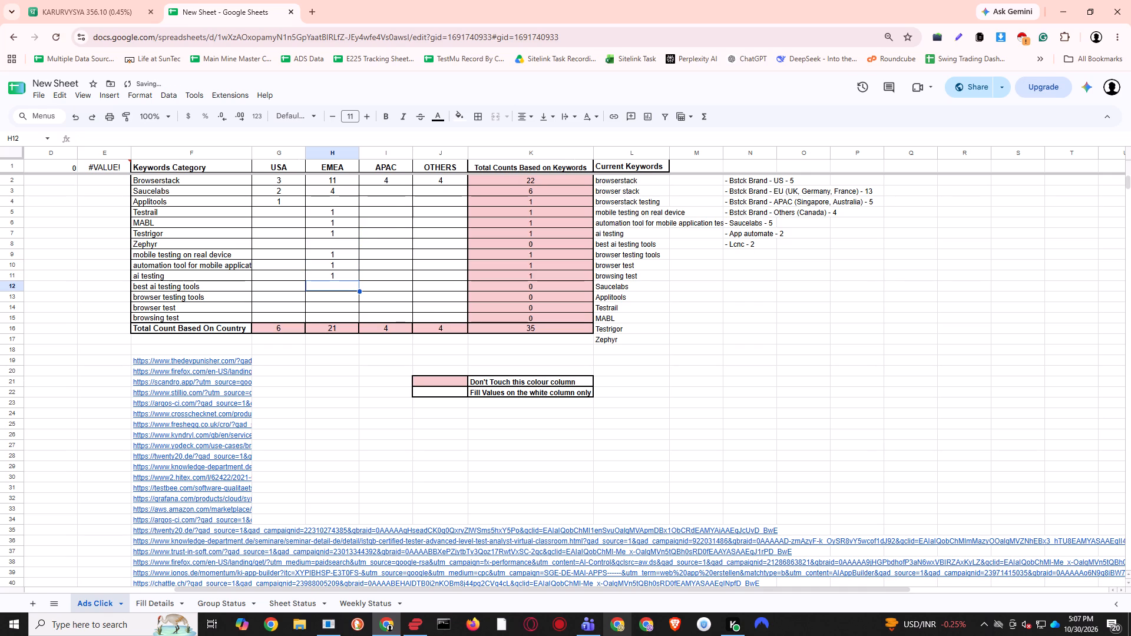
key("Down")
key("Down")
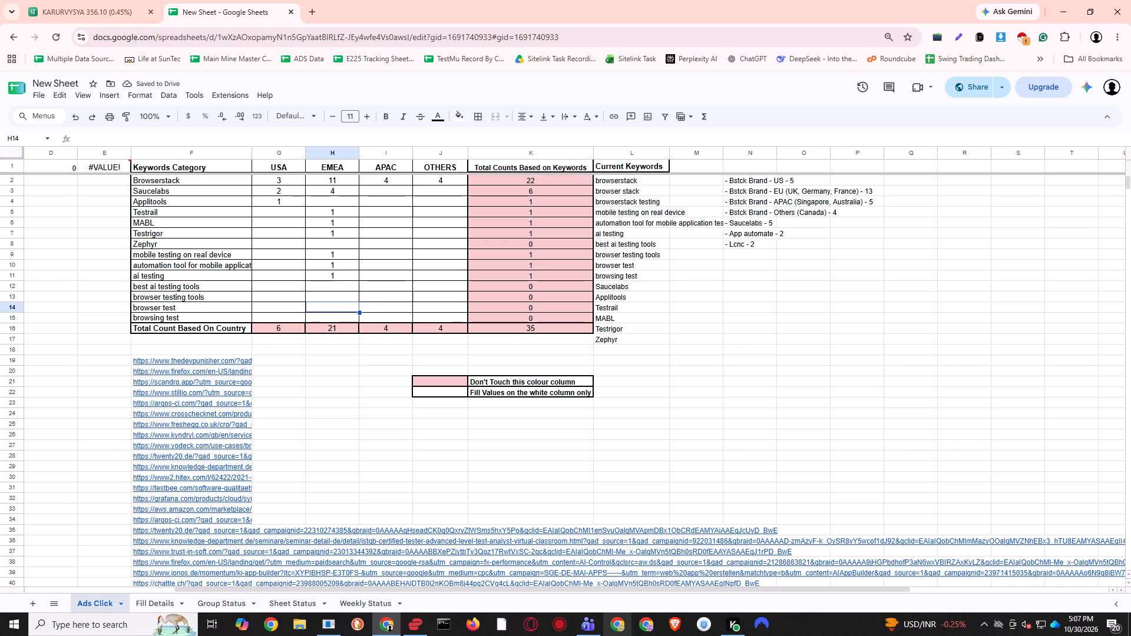
key("1")
key("Up")
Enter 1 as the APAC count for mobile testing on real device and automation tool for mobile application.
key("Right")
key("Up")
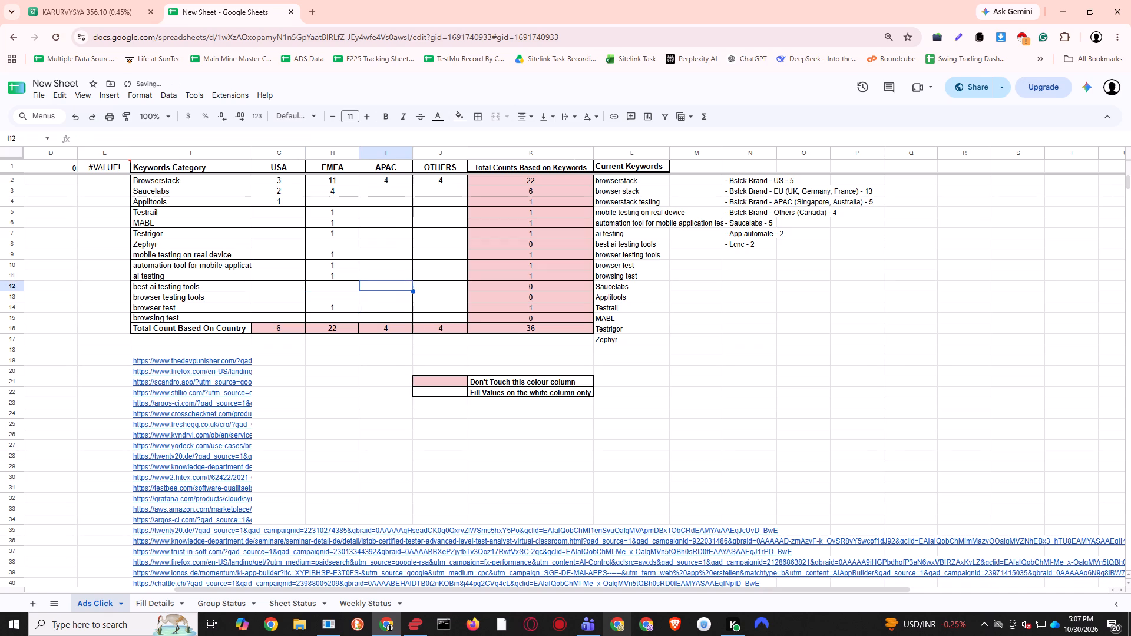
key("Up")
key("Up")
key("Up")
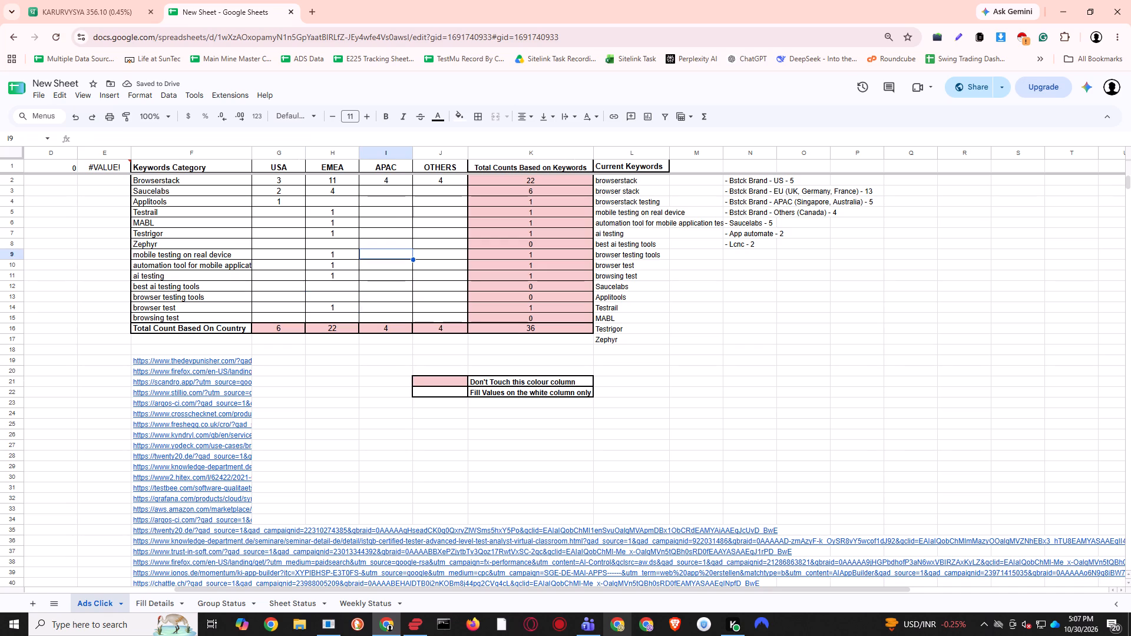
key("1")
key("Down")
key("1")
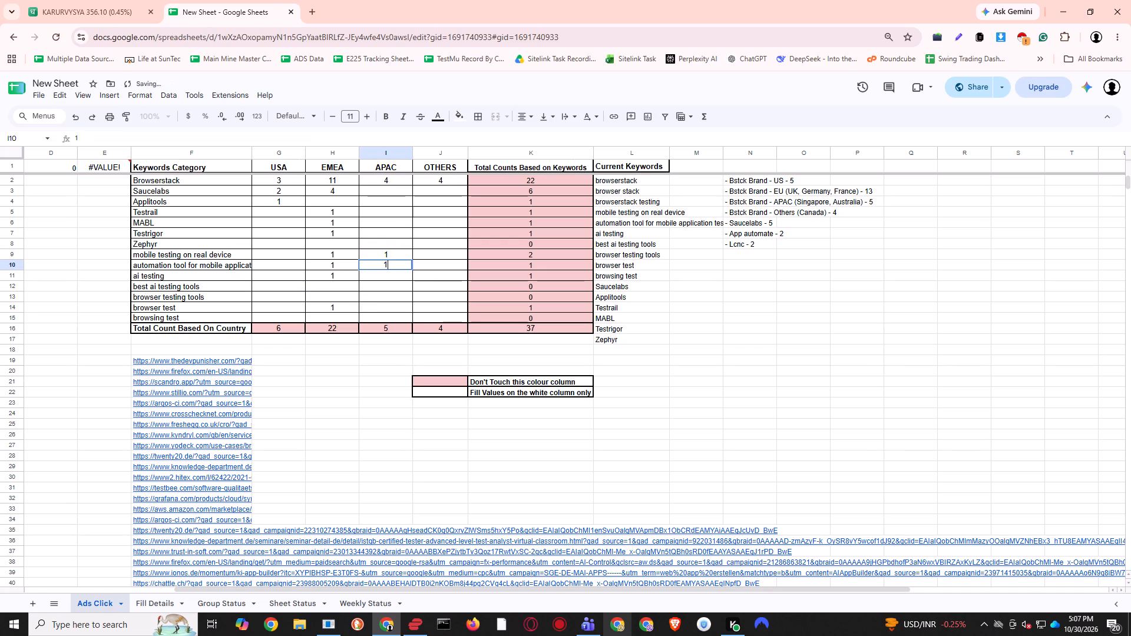
Enter 1 as the APAC count for ai testing.
key("Down")
key("1")
key("Down")
key("Up")
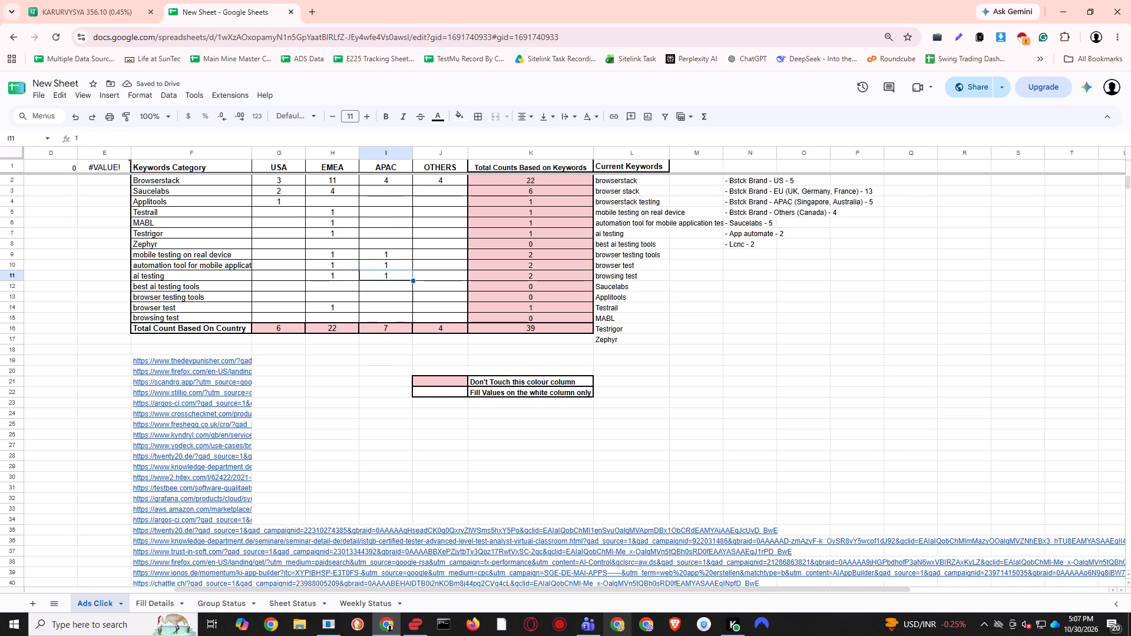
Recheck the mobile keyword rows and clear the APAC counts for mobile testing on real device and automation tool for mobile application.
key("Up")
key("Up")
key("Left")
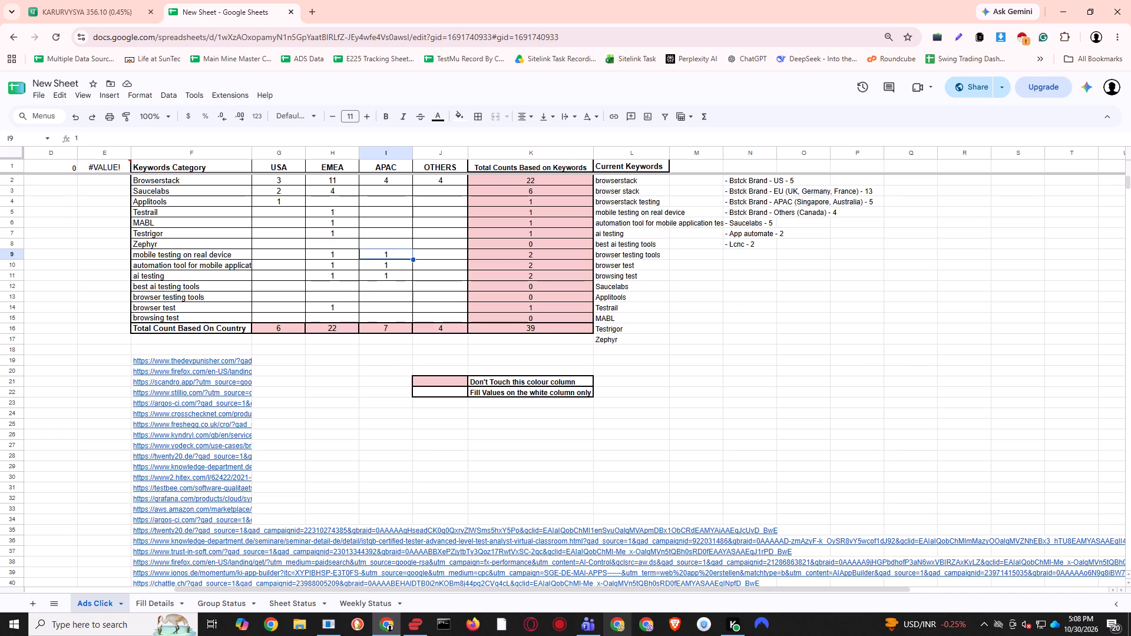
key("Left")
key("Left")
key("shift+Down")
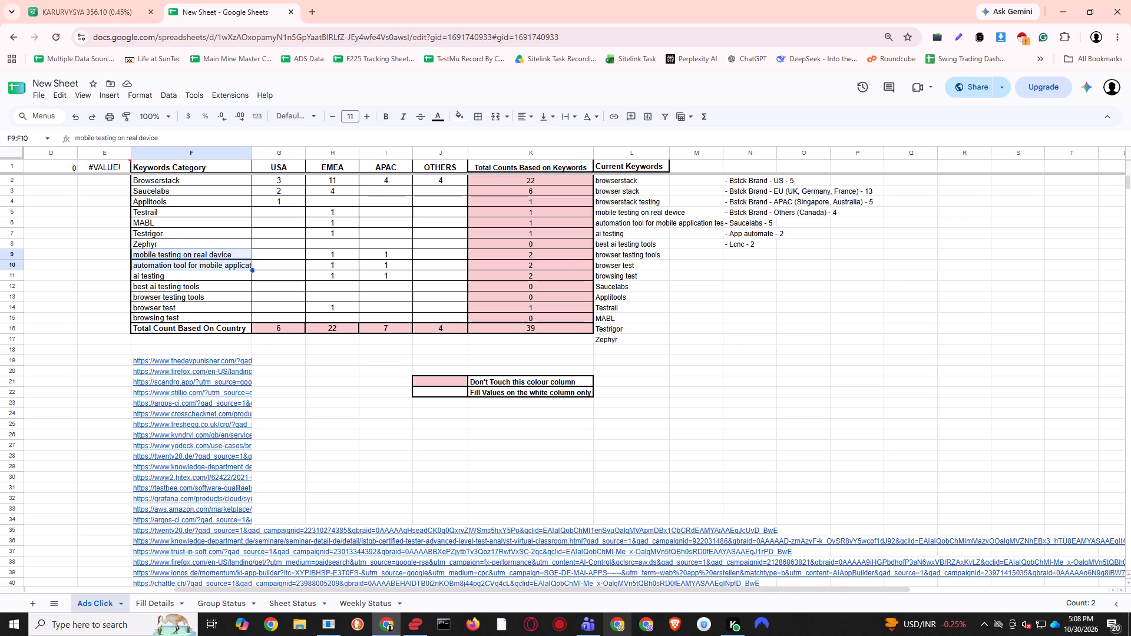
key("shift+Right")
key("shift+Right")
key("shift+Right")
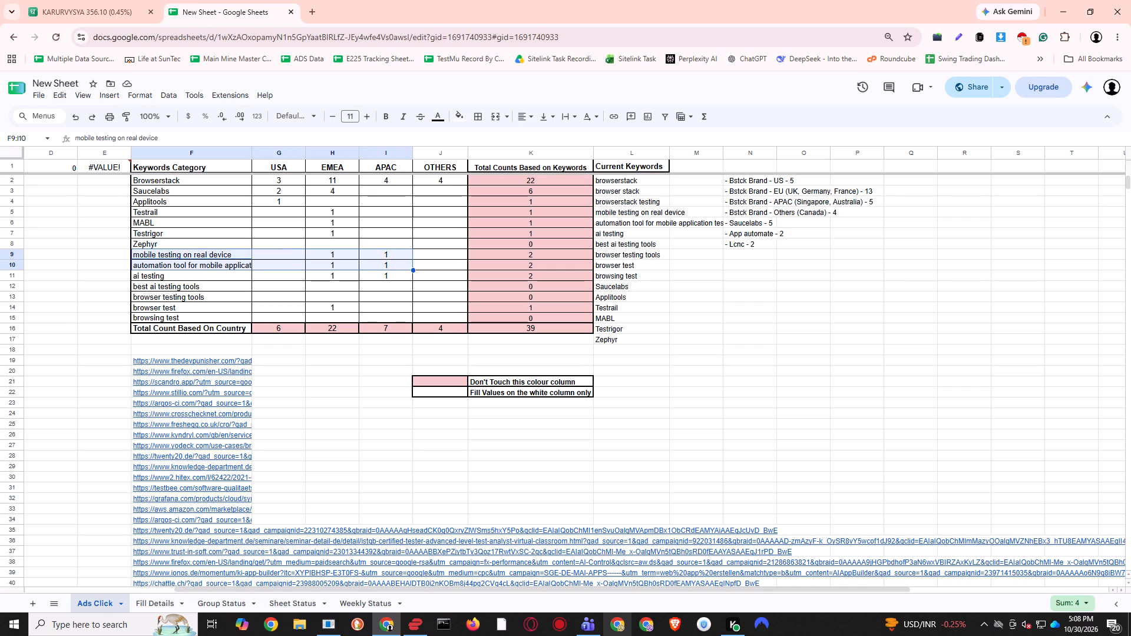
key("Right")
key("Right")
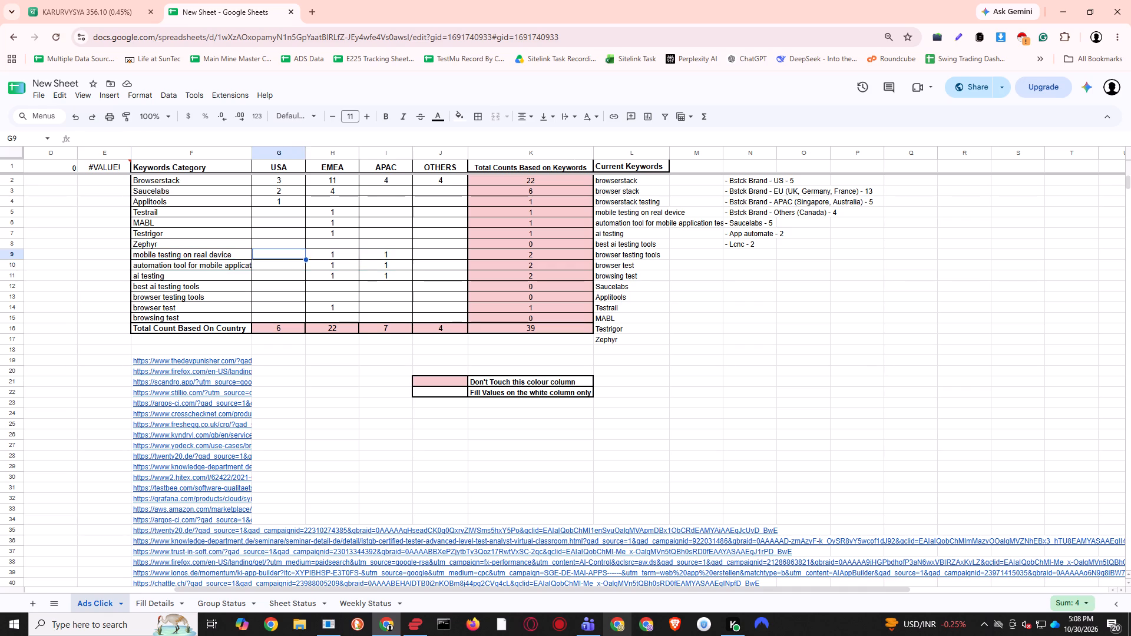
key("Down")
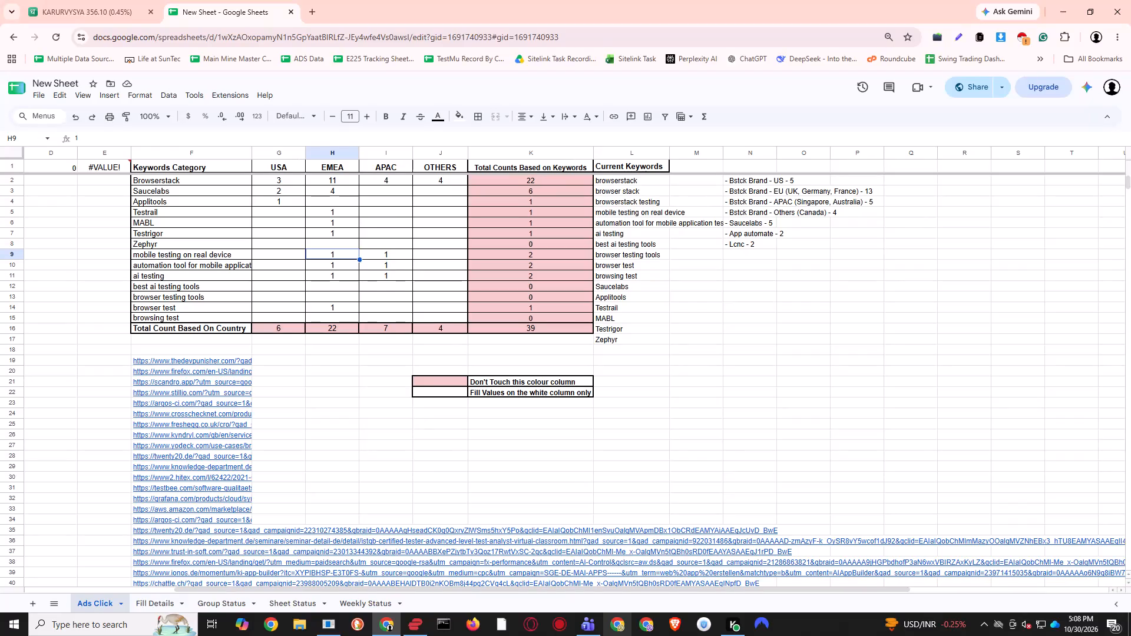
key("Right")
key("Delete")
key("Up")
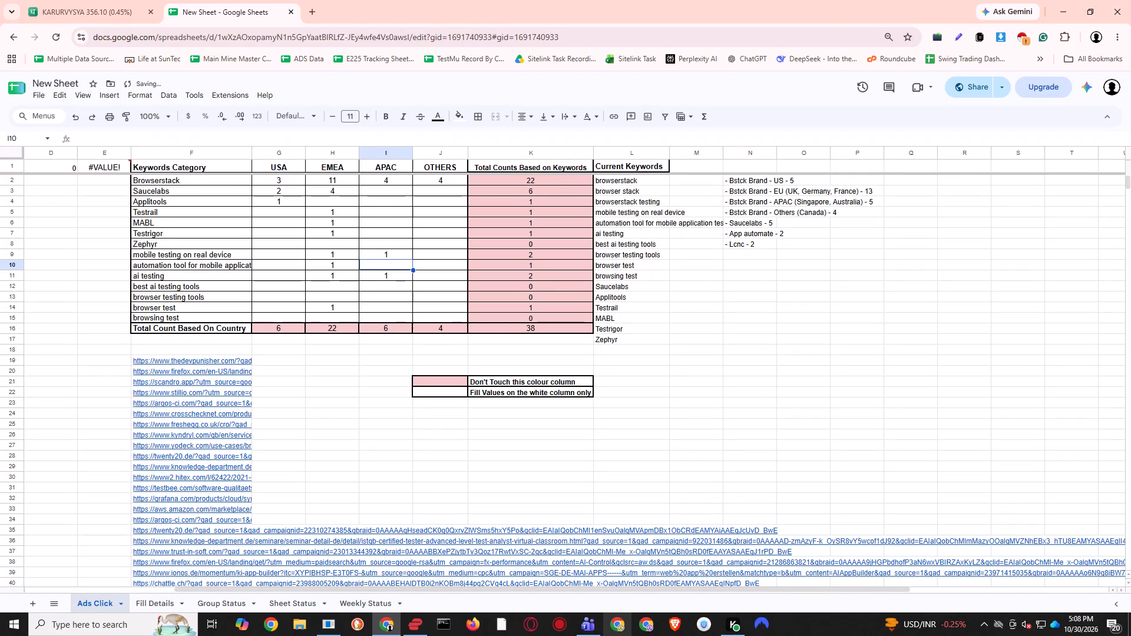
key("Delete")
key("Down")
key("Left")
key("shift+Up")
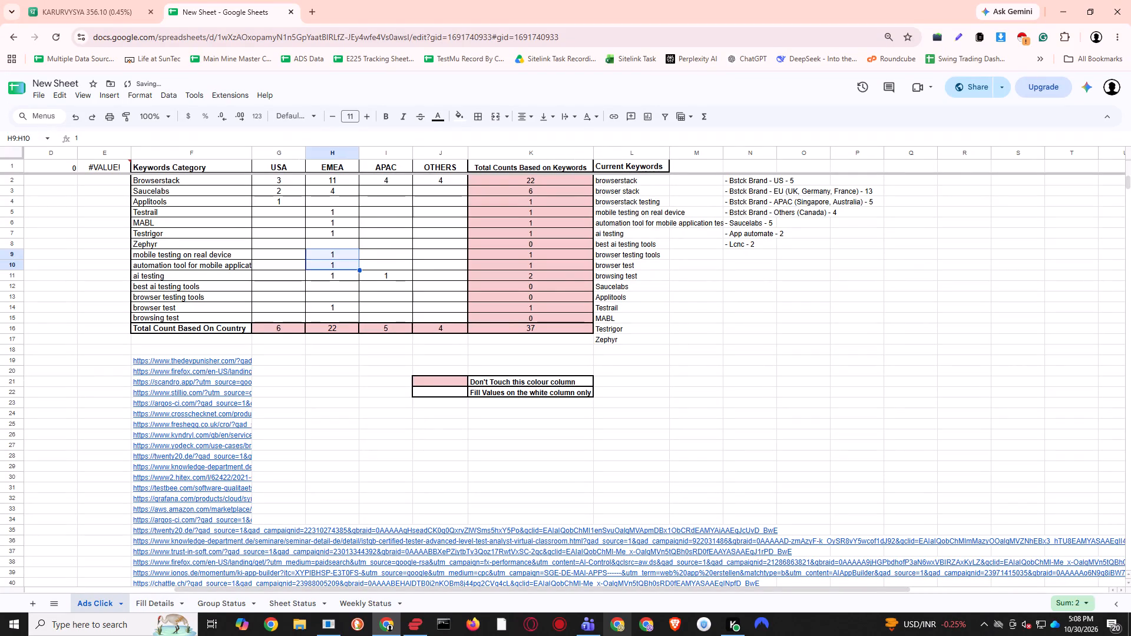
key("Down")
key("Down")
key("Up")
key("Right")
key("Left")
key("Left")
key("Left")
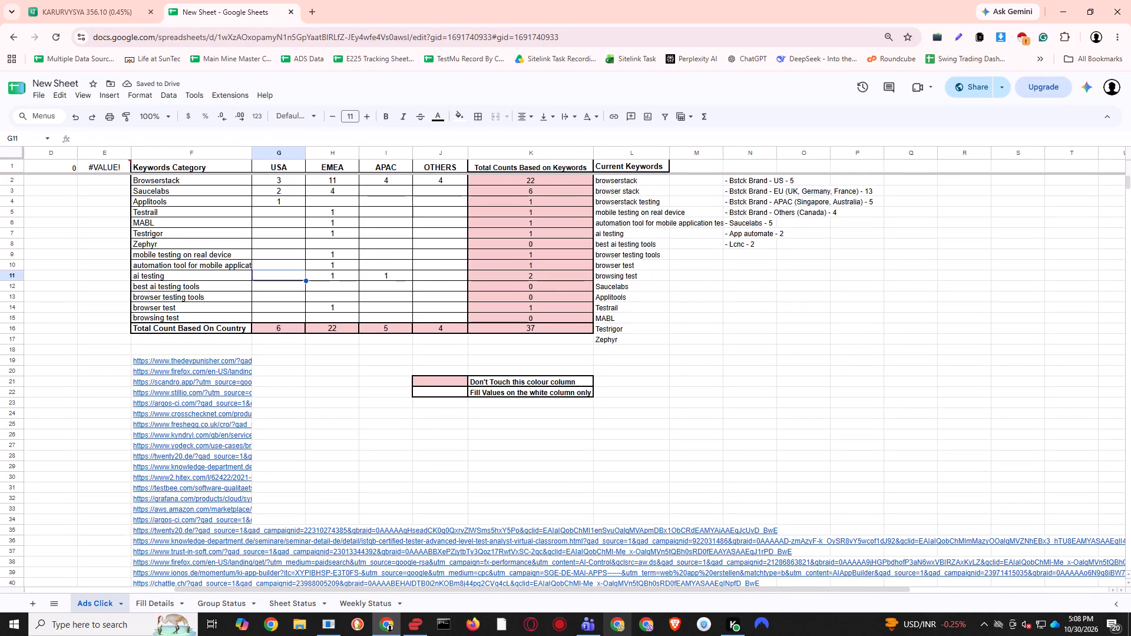
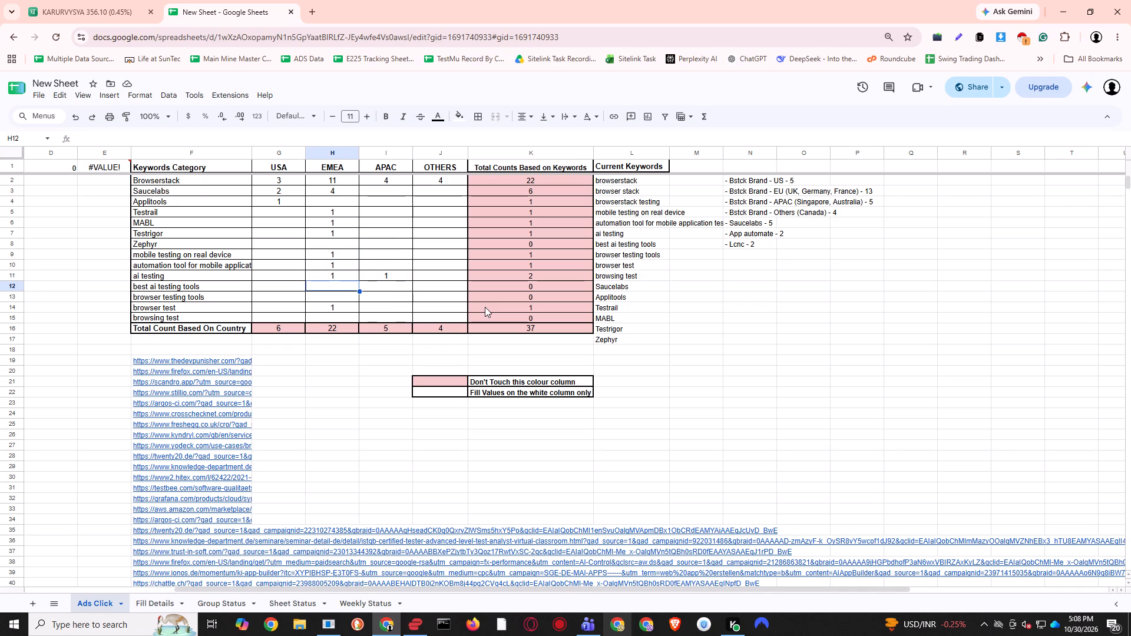
Select the EMEA count cell in the browser test keyword row.
key("Down")
key("Down")
key("Down")
key("Up")
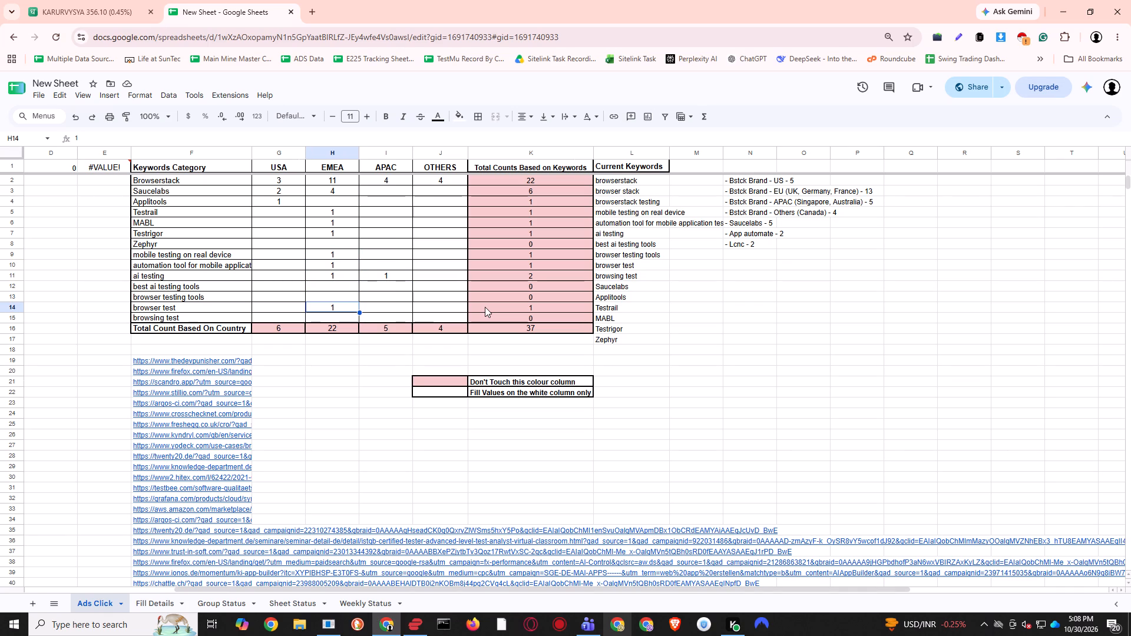
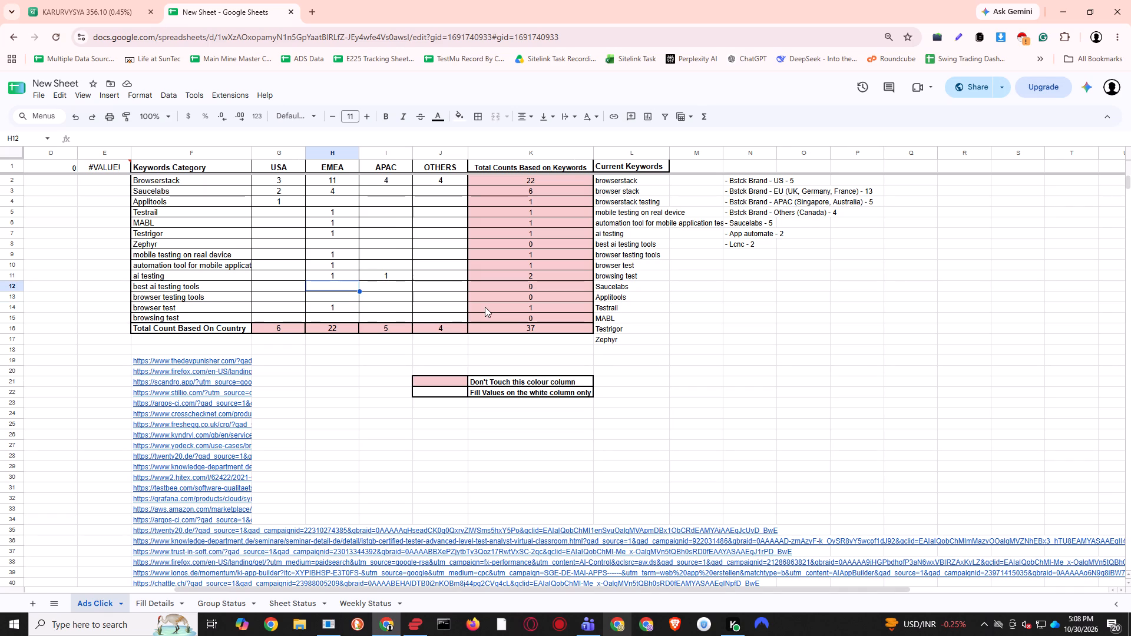
Enter 1 as the EMEA count in the Applitools row and save the sheet.
key("Up")
key("Up")
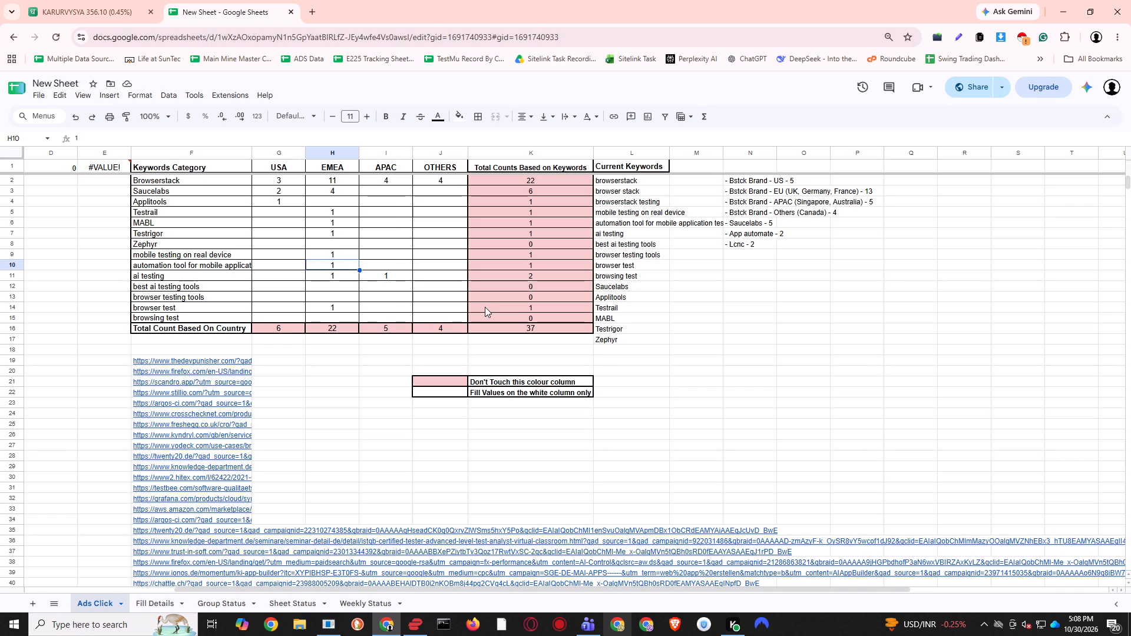
key("Up")
key("Up")
key("Right")
key("Up")
key("Up")
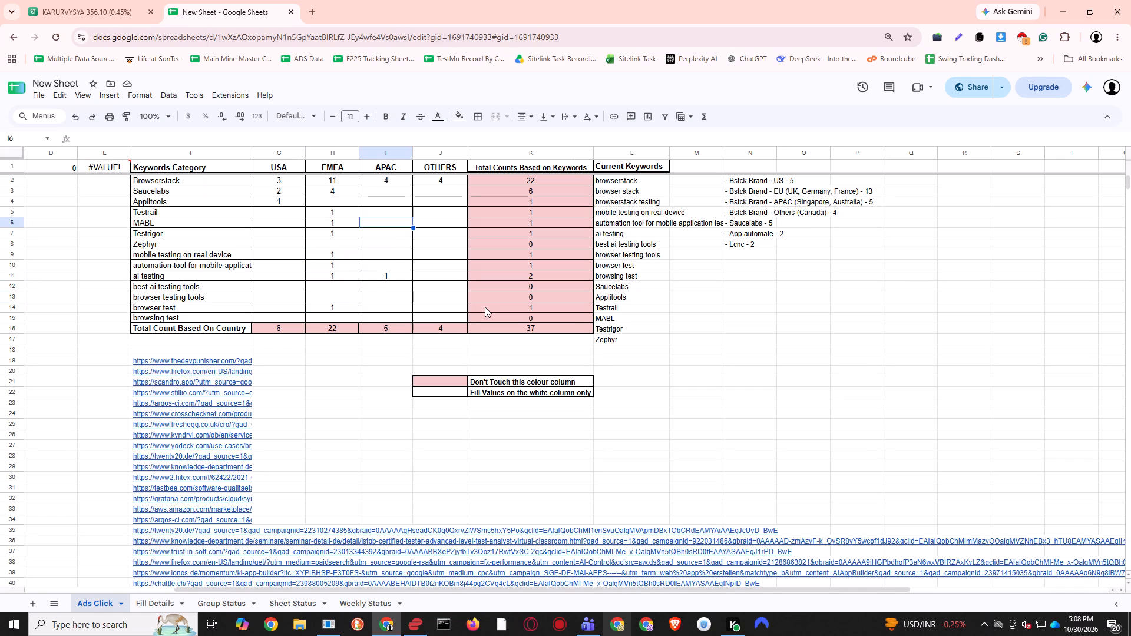
key("Up")
key("Up")
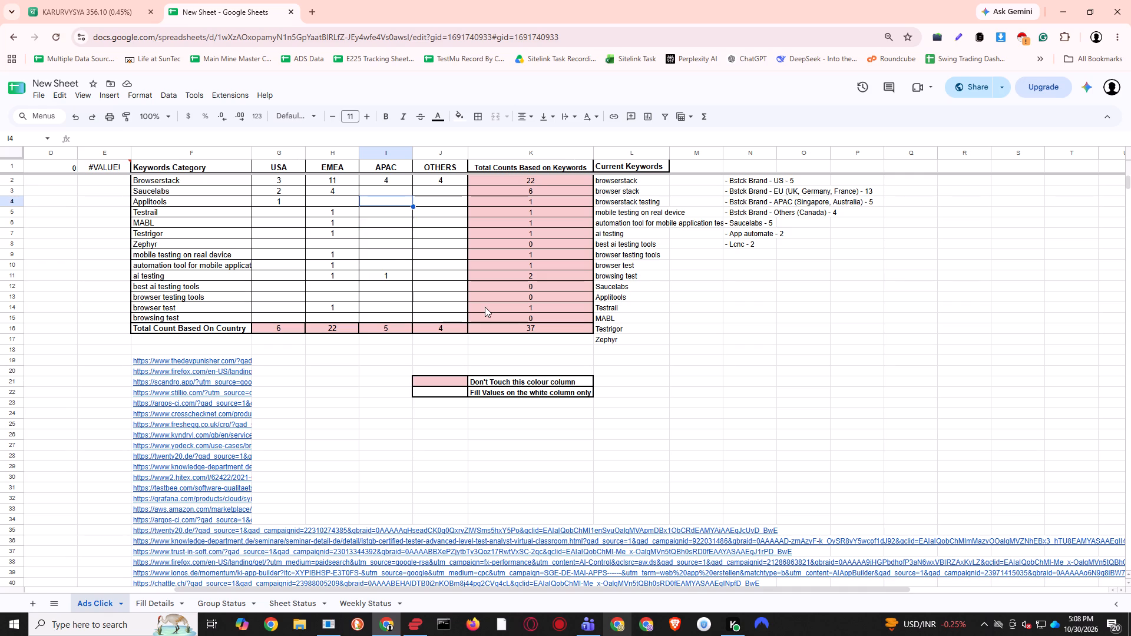
key("Left")
key("Left")
key("Left")
key("Left")
key("Right")
key("Right")
key("Right")
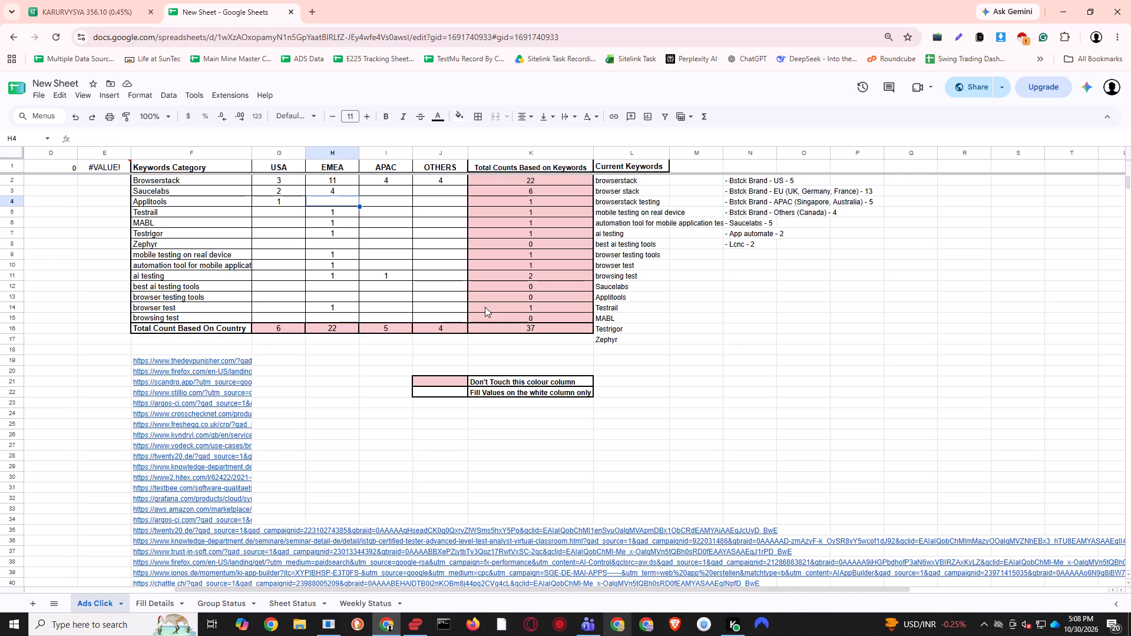
key("1")
key("Right")
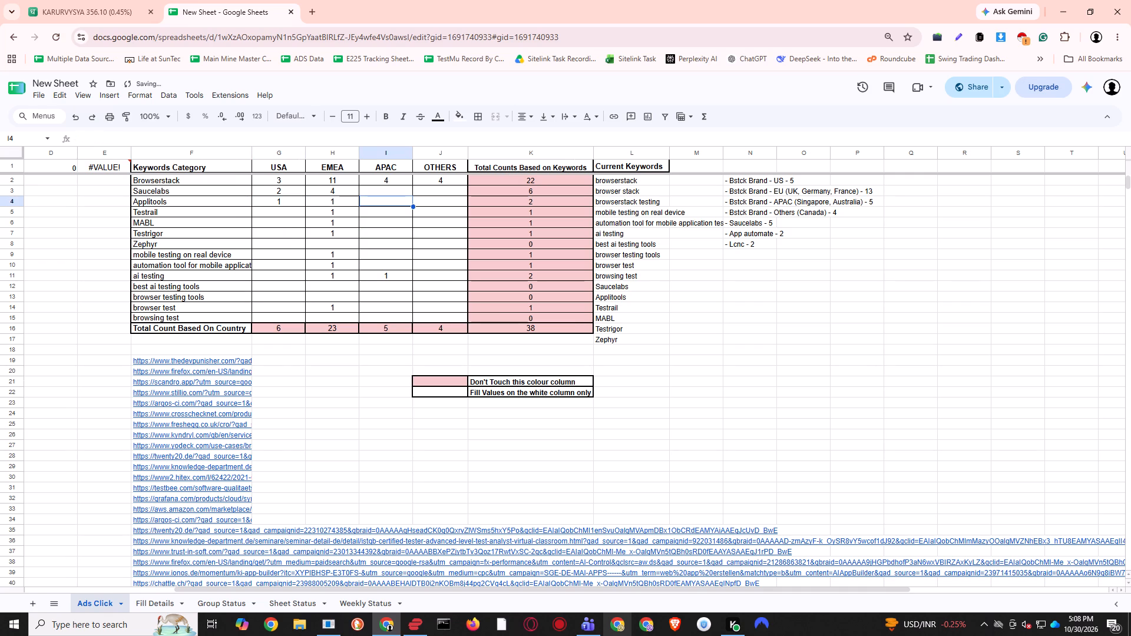
key("Up")
key("Down")
key("ctrl+s")
key("ctrl+s")
Review the regional counts in the keyword rows from Browserstack to mobile testing on real device.
key("Down")
key("Down")
key("Down")
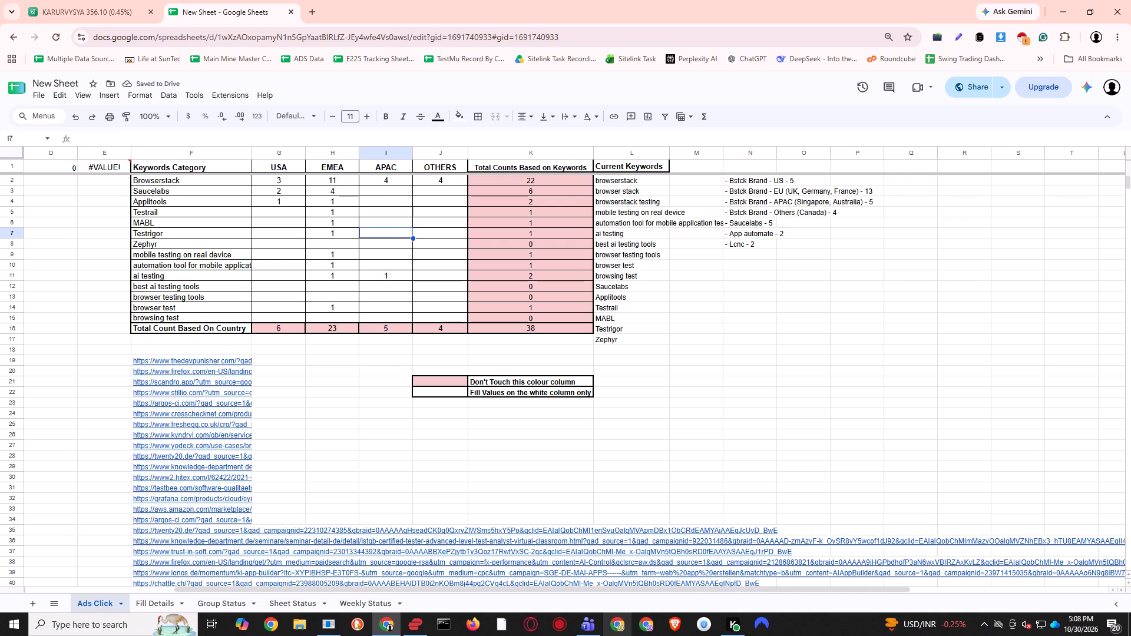
key("Down")
key("Up")
key("Up")
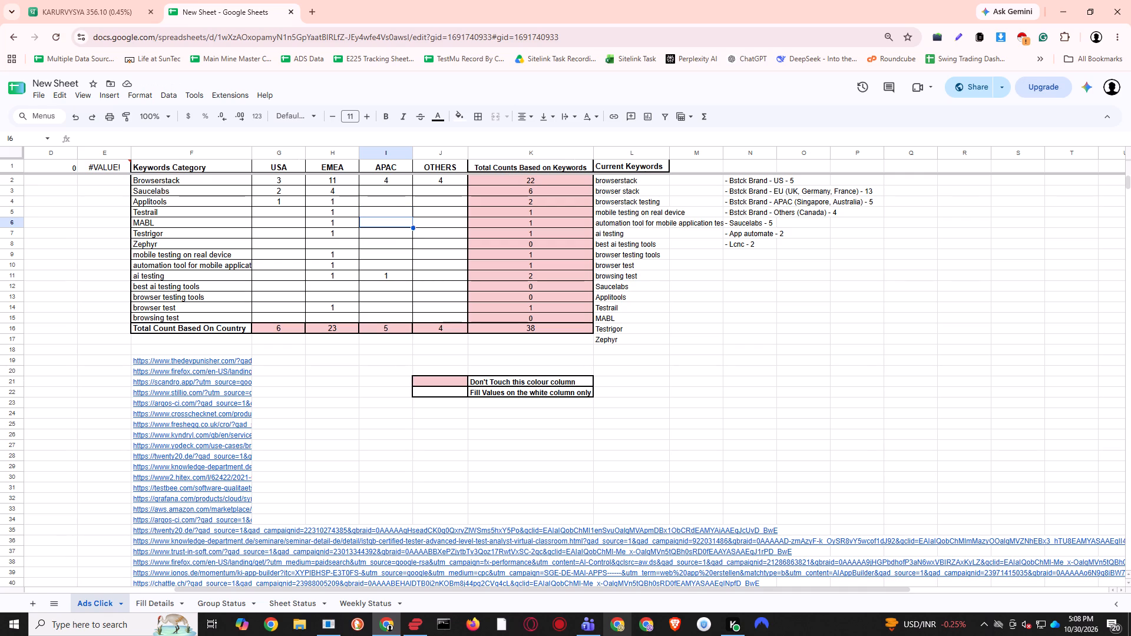
key("Down")
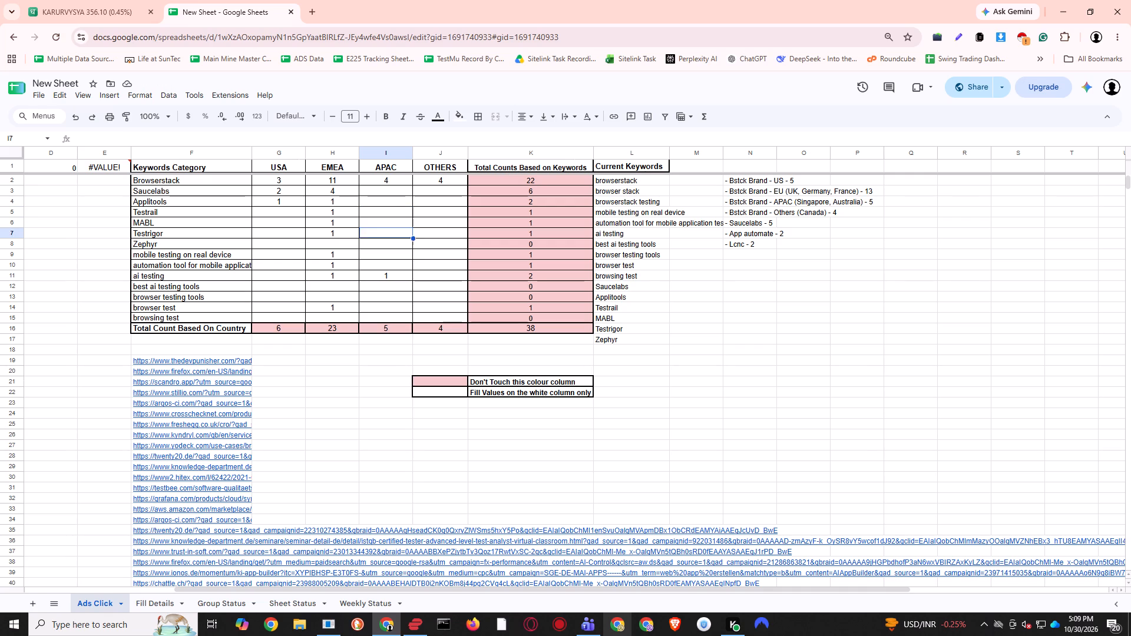
key("Down")
key("Down")
key("Left")
key("Left")
key("Up")
key("Up")
key("Up")
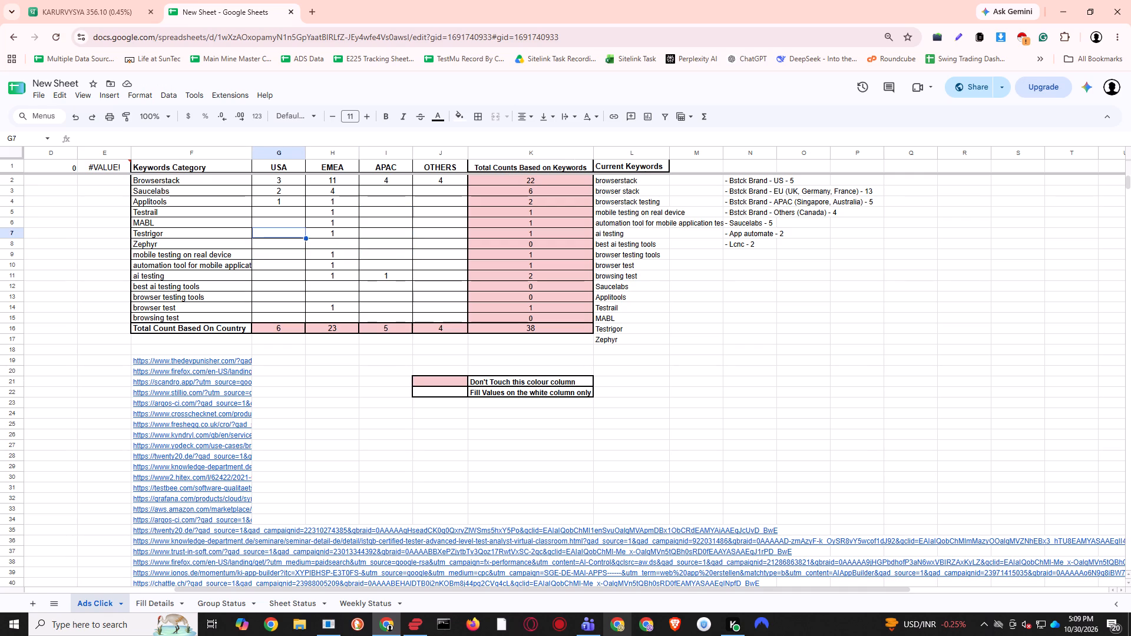
key("Up")
key("Up")
key("Up")
key("Up")
key("Up")
key("Down")
key("Down")
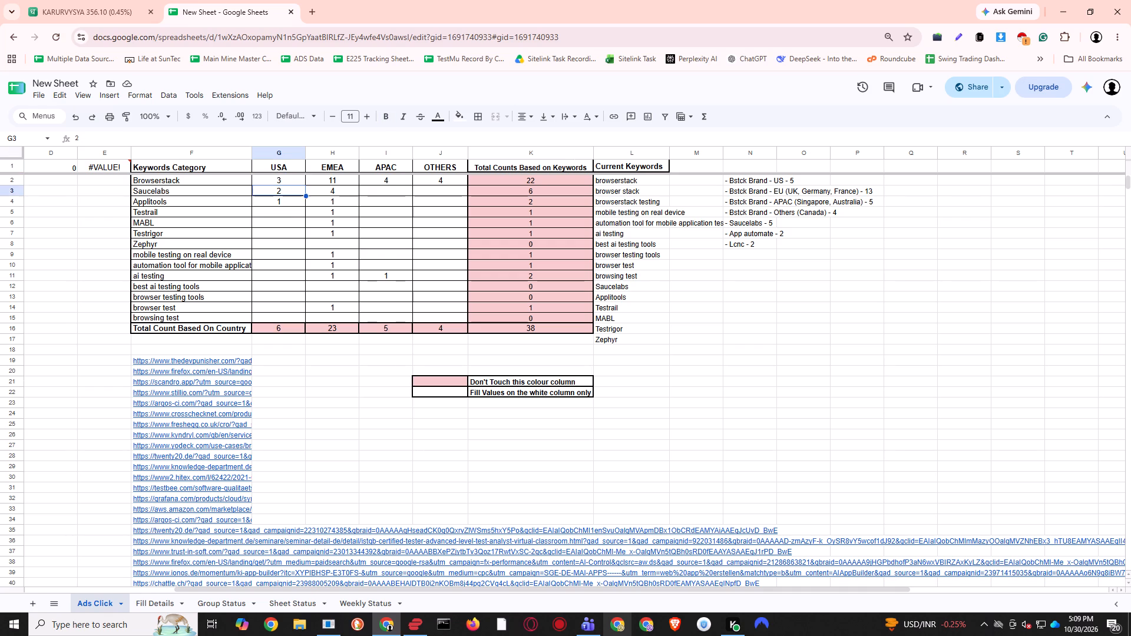
key("Down")
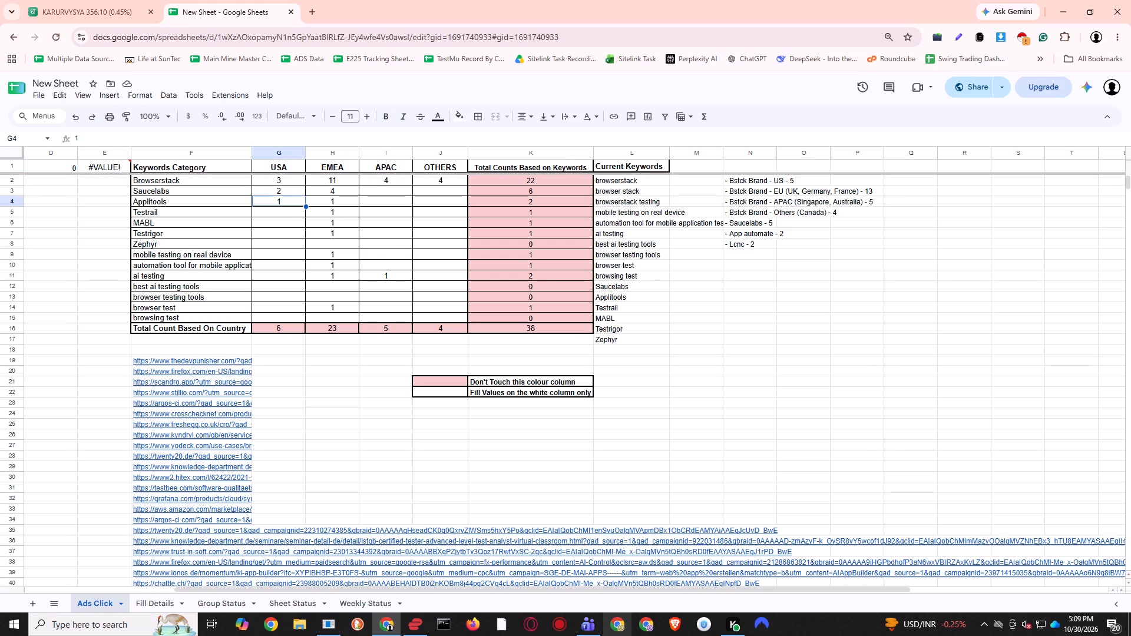
key("Right")
key("Right")
key("Right")
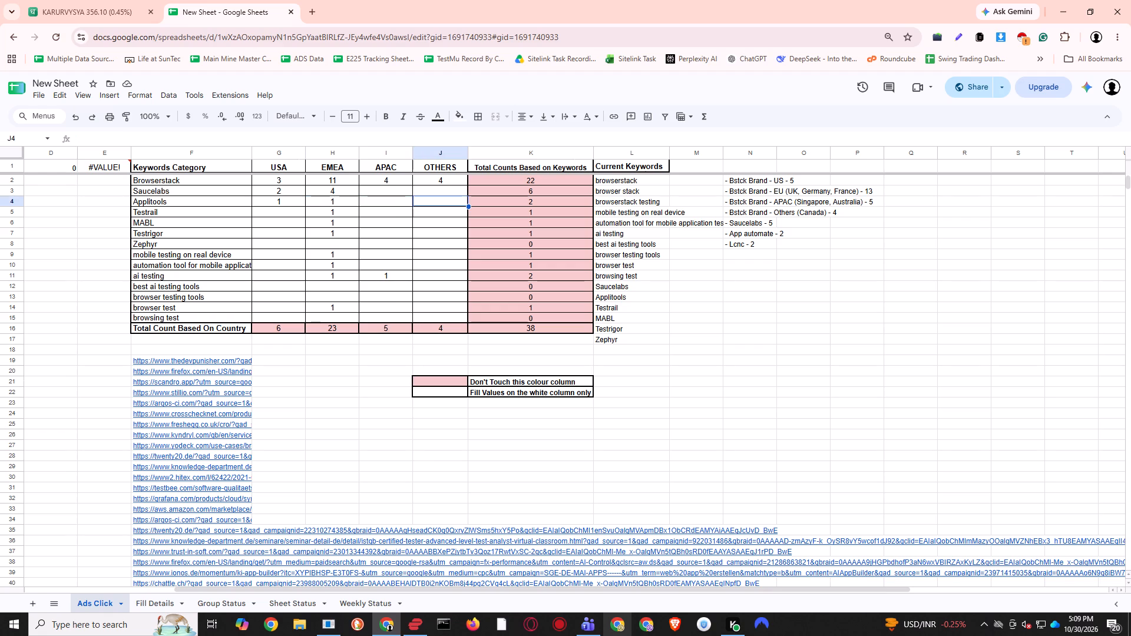
key("Up")
key("ctrl+s")
key("Left")
key("Down")
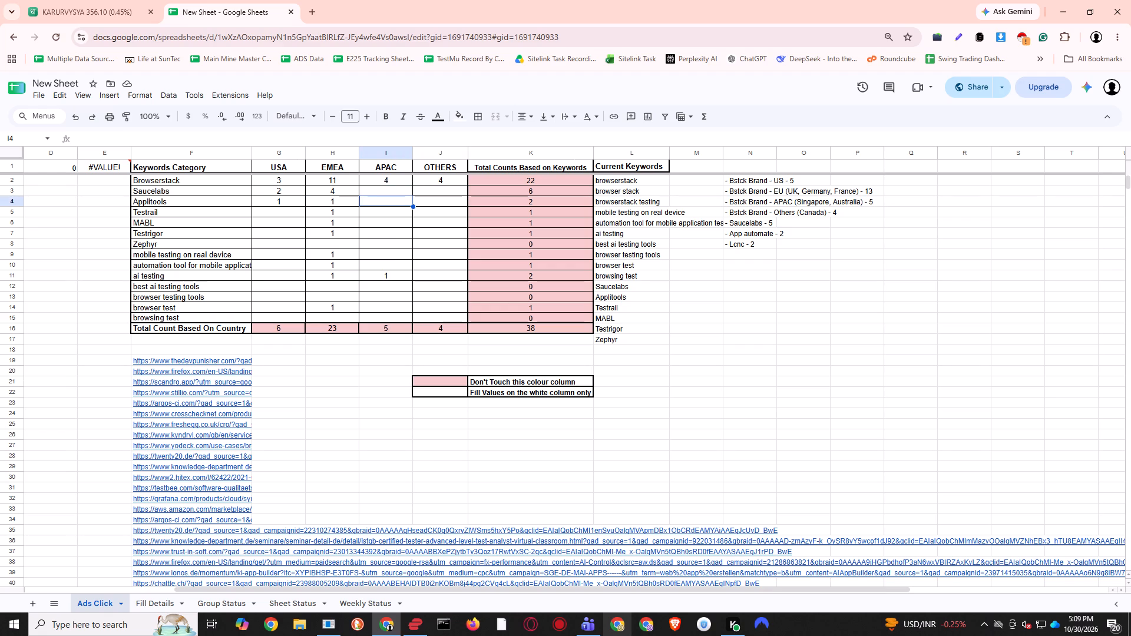
key("Left")
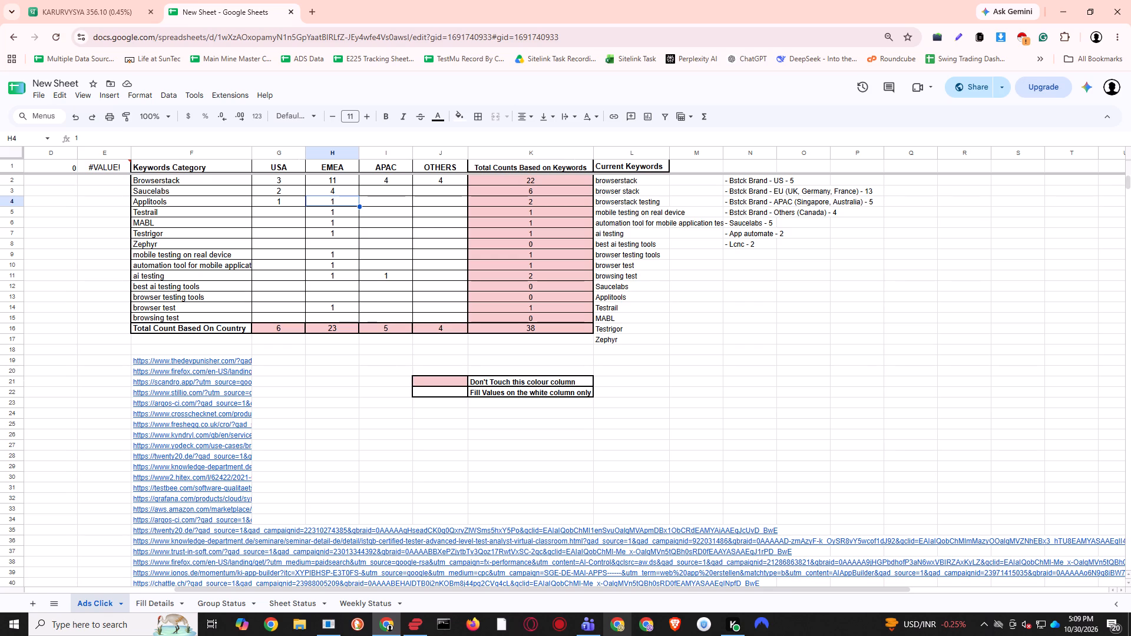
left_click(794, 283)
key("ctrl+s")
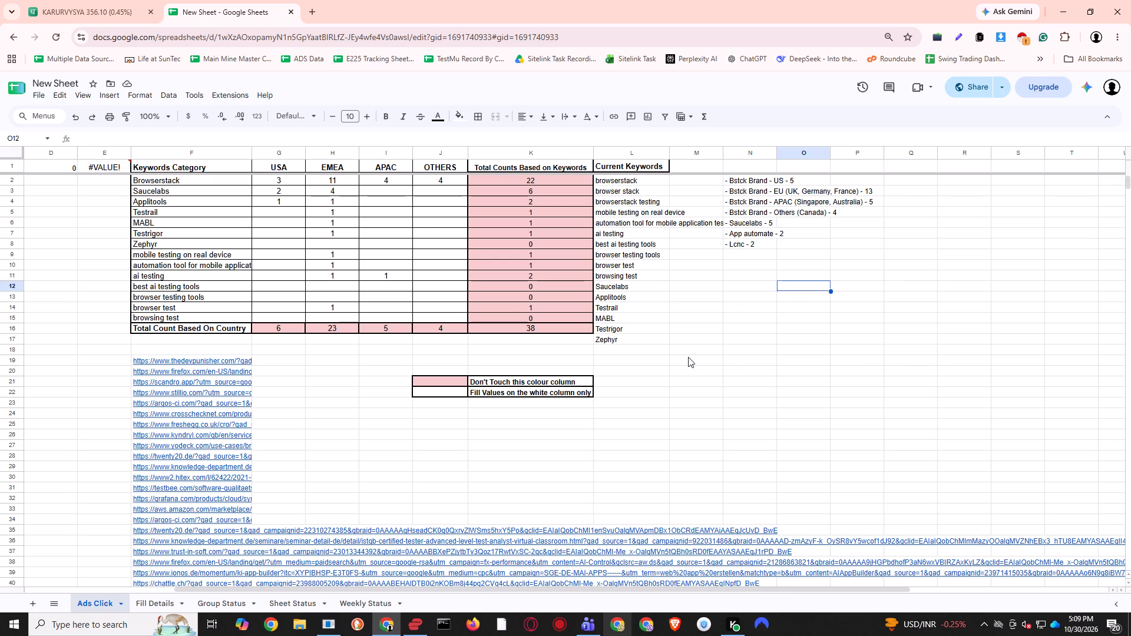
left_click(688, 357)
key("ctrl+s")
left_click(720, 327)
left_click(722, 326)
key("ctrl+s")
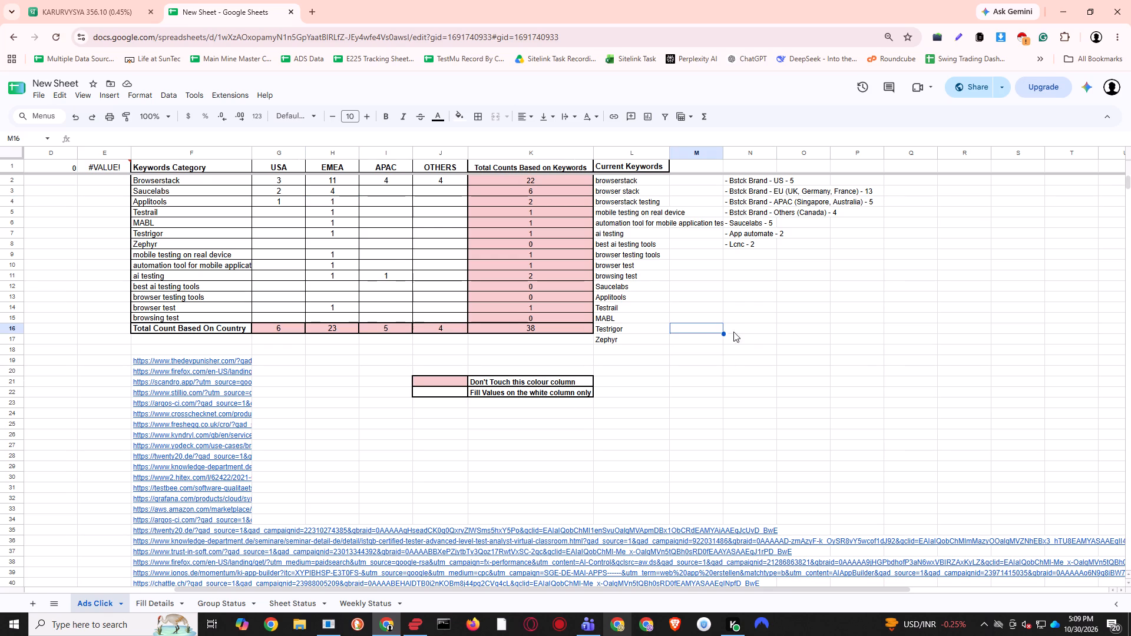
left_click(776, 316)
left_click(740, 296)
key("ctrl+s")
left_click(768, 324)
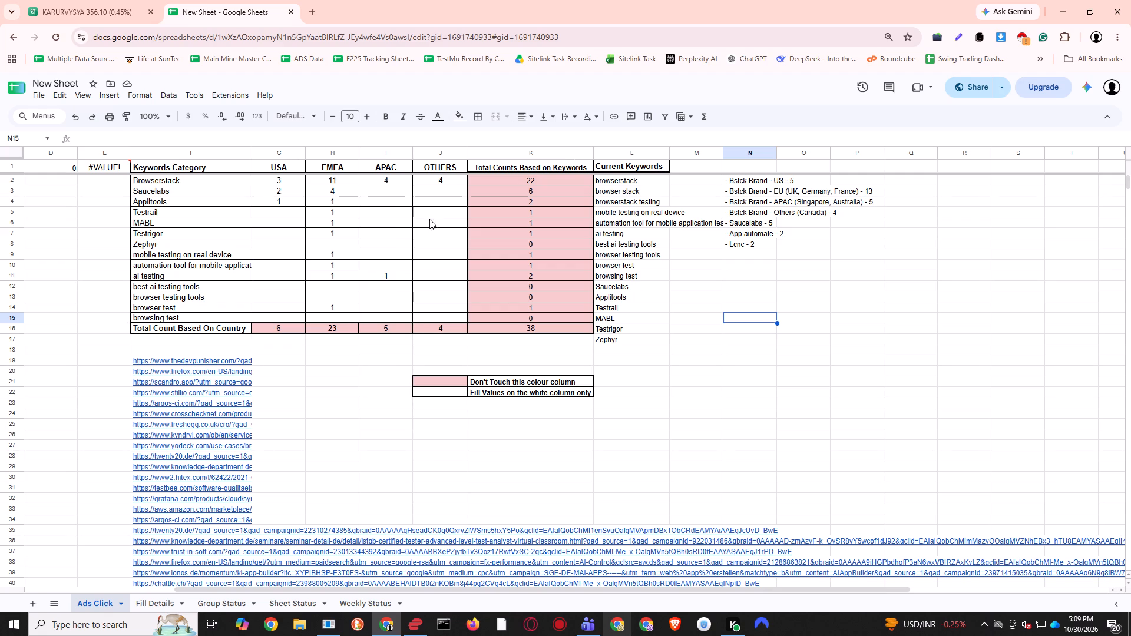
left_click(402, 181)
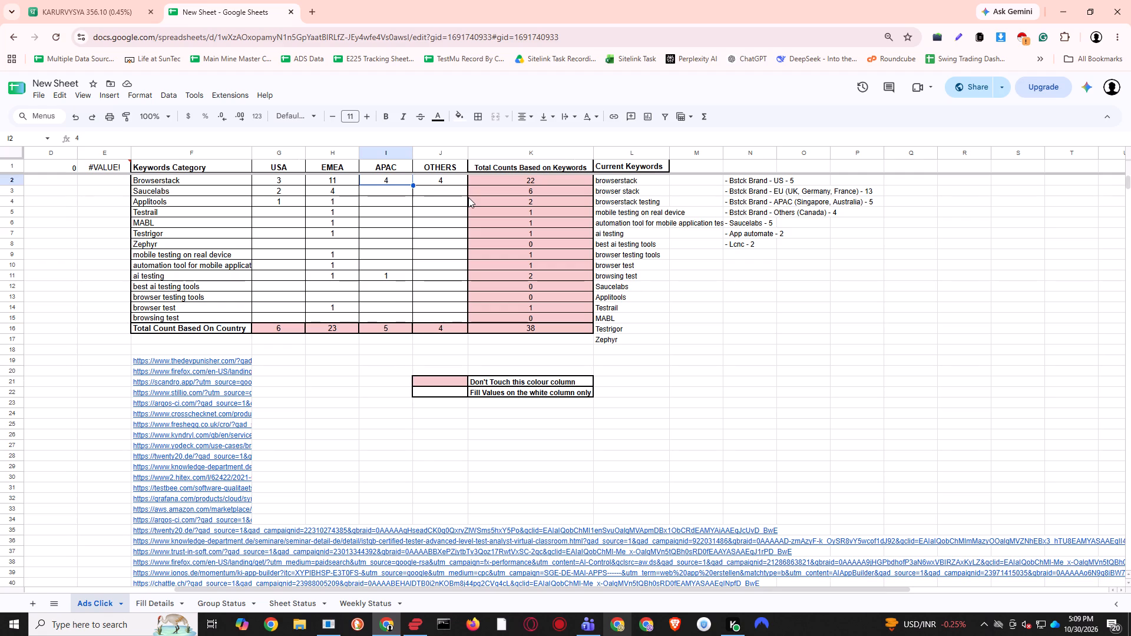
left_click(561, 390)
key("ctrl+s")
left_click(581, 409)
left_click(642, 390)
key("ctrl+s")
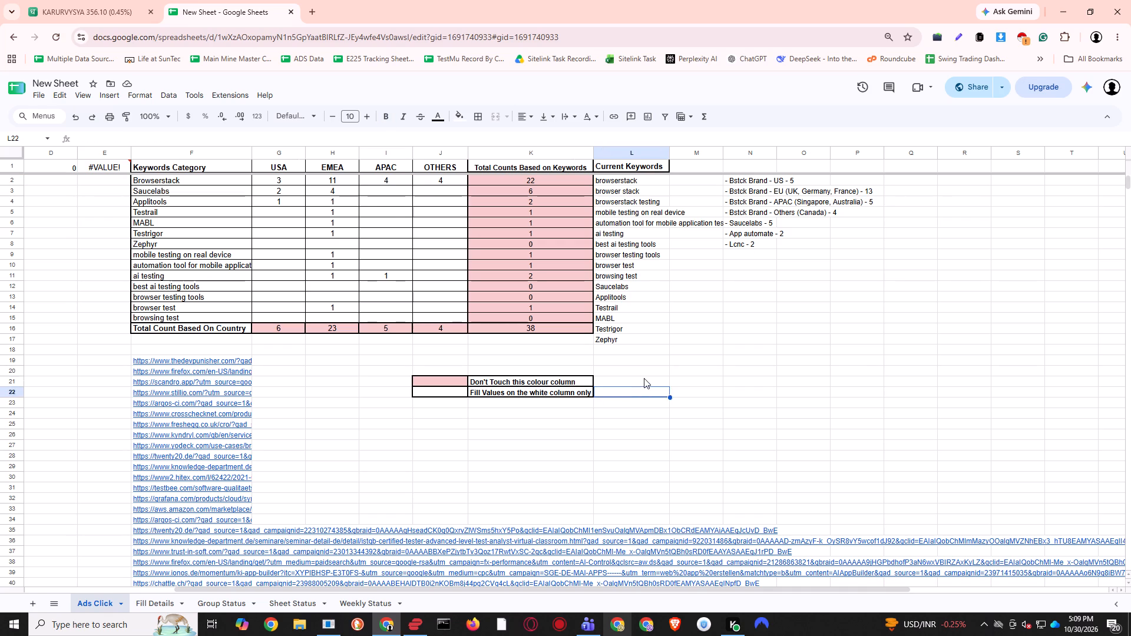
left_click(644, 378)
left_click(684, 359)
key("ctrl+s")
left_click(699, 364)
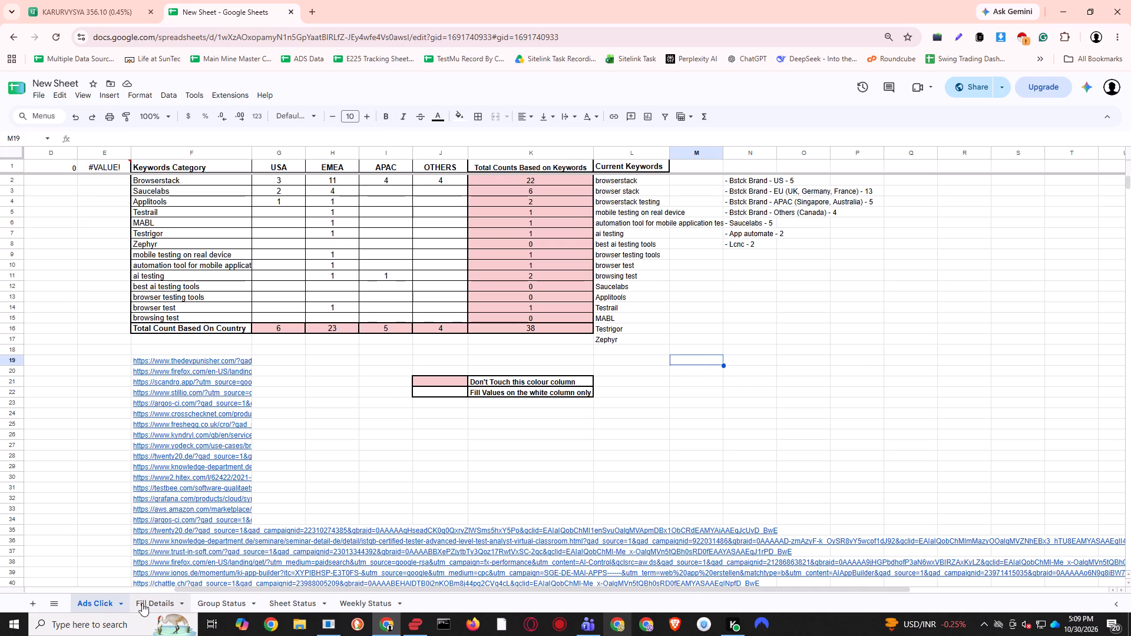
Copy the block of 50 ad URLs ending at row 1039 in the Keywords Category column.
left_click(377, 385)
key("ctrl+Left")
key("ctrl+Left")
key("ctrl+Left")
key("ctrl+Left")
key("ctrl+Left")
key("ctrl+Left")
key("ctrl+Left")
key("ctrl+Left")
key("ctrl+Left")
key("ctrl+Left")
key("ctrl+Left")
key("ctrl+Left")
key("ctrl+Left")
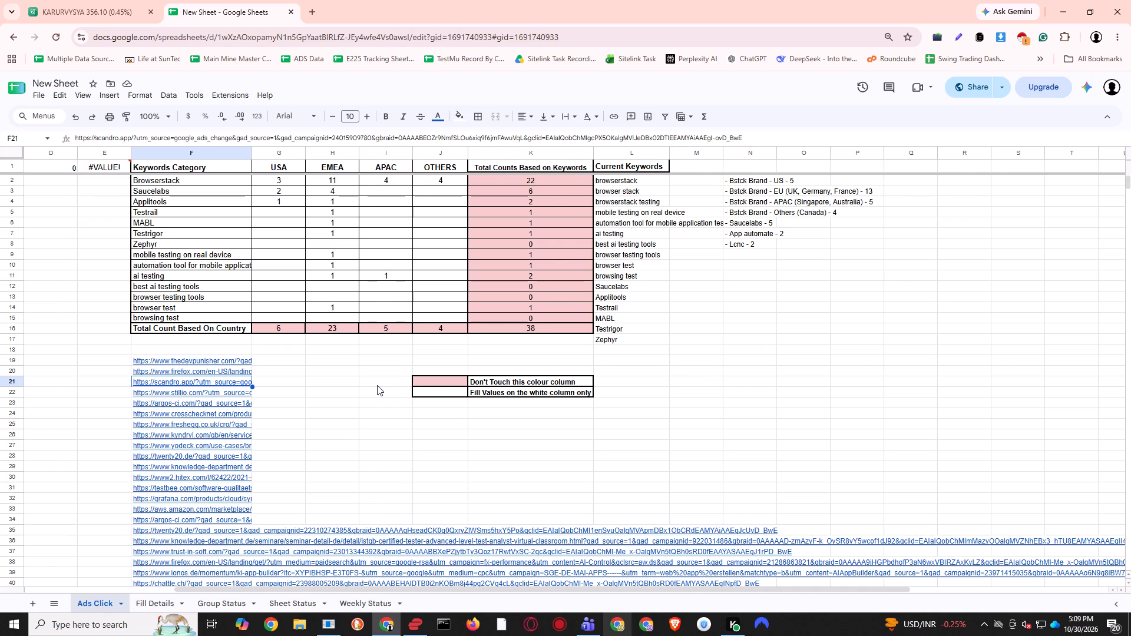
key("Right")
key("Right")
key("Right")
key("Right")
key("Right")
key("ctrl+Down")
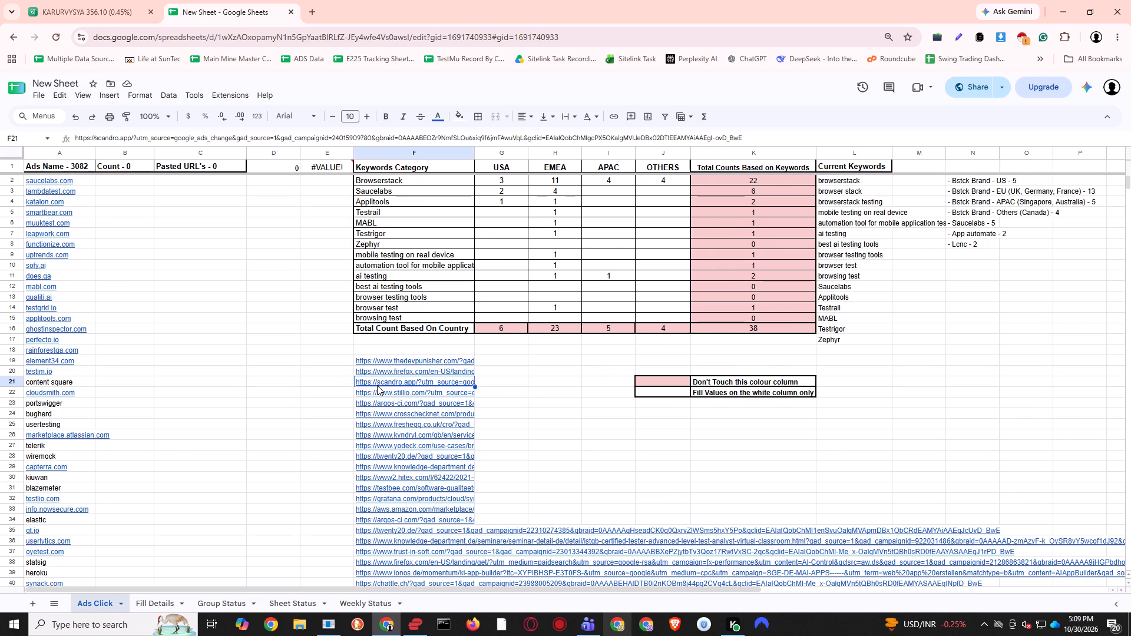
key("Up")
key("Up")
key("Up")
key("Up")
key("Up")
key("Up")
key("Up")
key("Up")
key("Up")
key("Up")
key("Up")
key("Up")
key("Up")
key("Up")
key("Up")
key("Up")
key("Up")
key("Up")
key("Up")
key("Up")
key("shift+Up")
key("shift+Up")
key("shift+Up")
key("shift+Up")
key("shift+Up")
key("shift+Up")
key("shift+Up")
key("shift+Up")
key("shift+Up")
key("shift+Up")
key("shift+Up")
key("shift+Up")
key("shift+Up")
key("shift+Up")
key("shift+Up")
key("shift+Up")
key("shift+Up")
key("shift+Up")
key("shift+Up")
key("shift+Up")
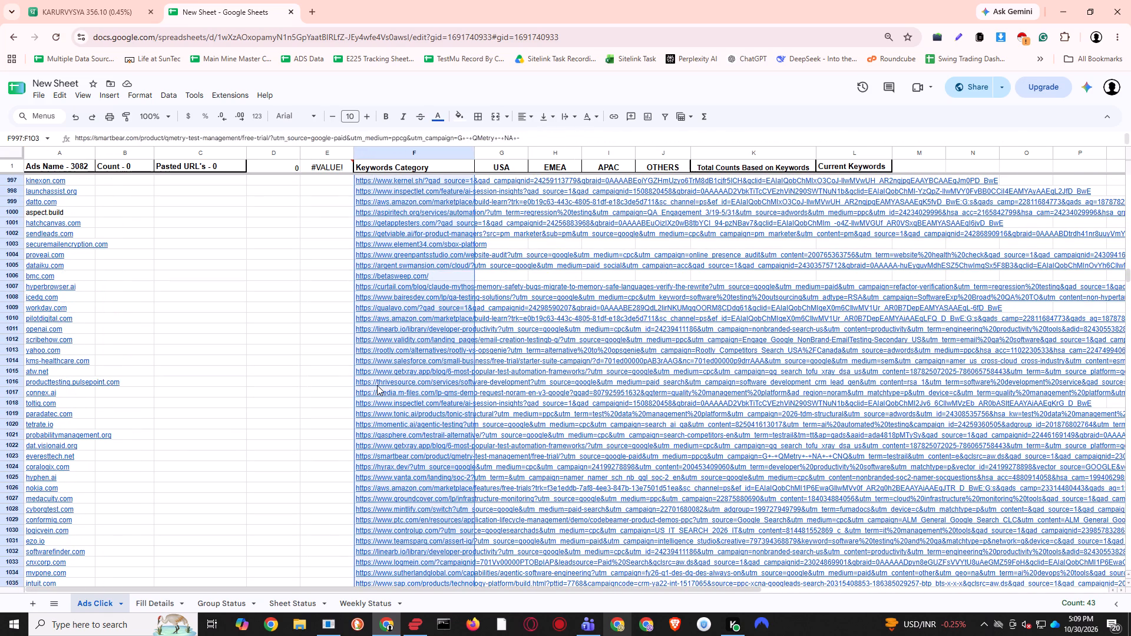
key("shift+Up")
key("shift+Up")
key("shift+Up")
key("shift+Up")
key("shift+Up")
key("shift+Up")
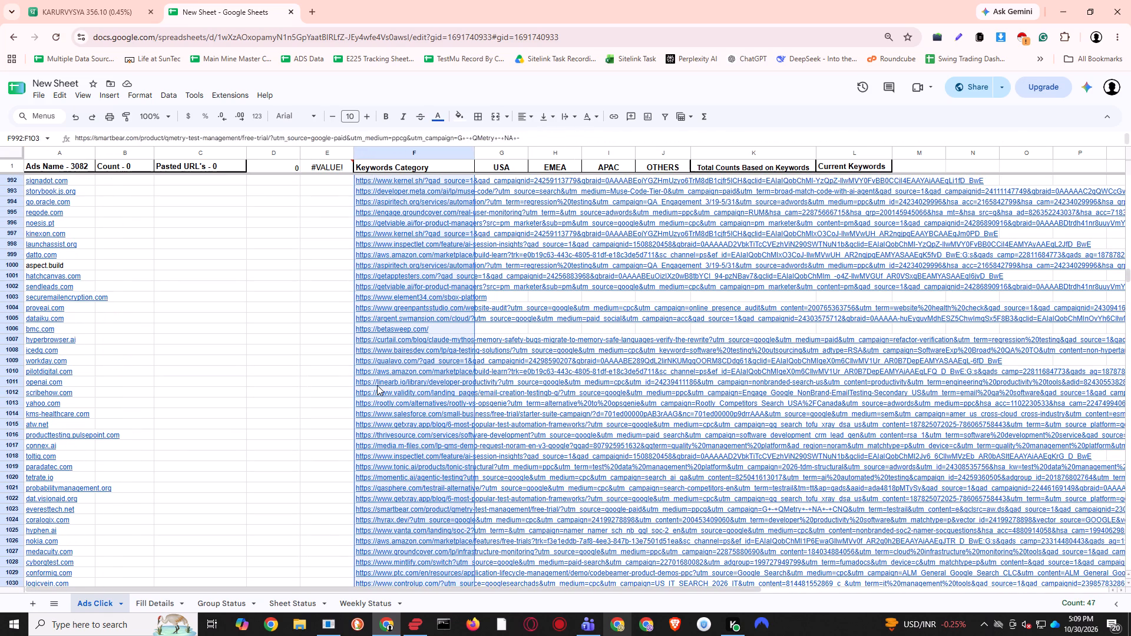
key("shift+Up")
key("ctrl+c")
Paste the copied URLs into the Pasted URL's column starting at cell C2.
key("Left")
key("Left")
key("Left")
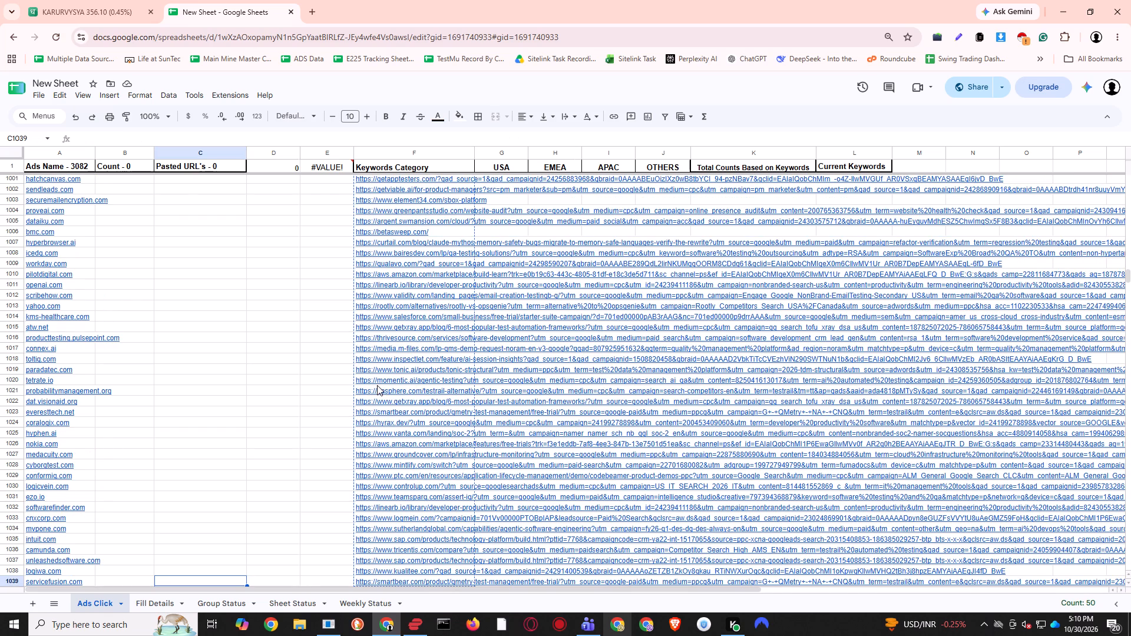
key("ctrl+Up")
key("Down")
key("ctrl+v")
key("Right")
key("Right")
key("Right")
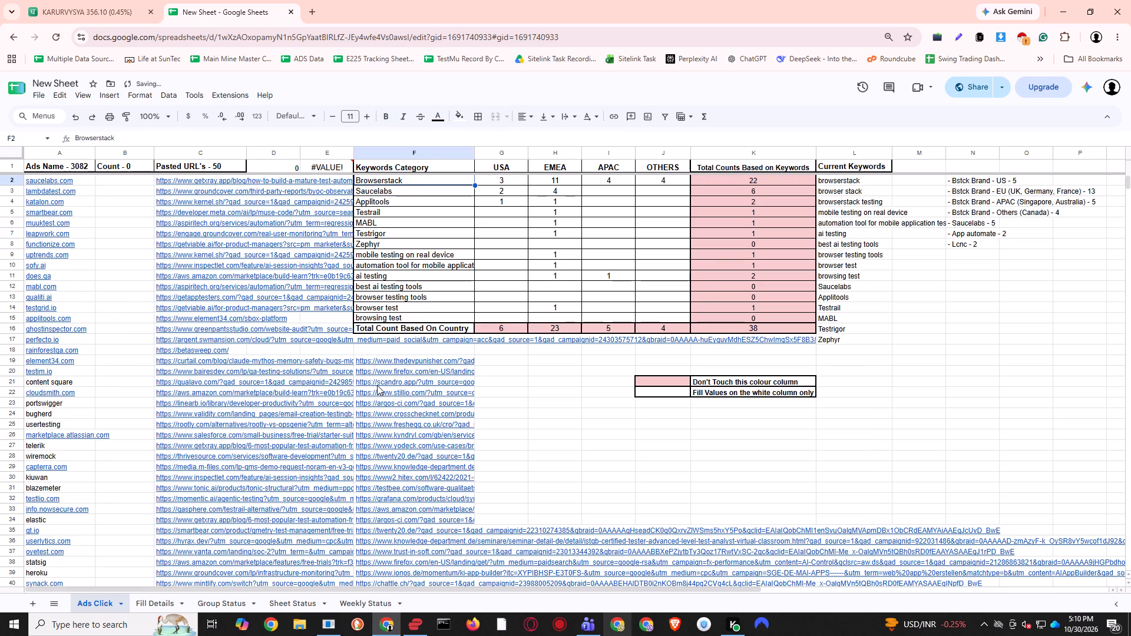
Copy the block of 50 ad URLs from F60 to F109 in the Keywords Category column.
key("Down")
key("Down")
key("ctrl+Down")
key("Down")
key("ctrl+Down")
key("Down")
key("Down")
key("Down")
key("Down")
key("Down")
key("Down")
key("Down")
key("Down")
key("Down")
key("Down")
key("Down")
key("Down")
key("Down")
key("Down")
key("Down")
key("Down")
key("Down")
key("Down")
key("Down")
key("Down")
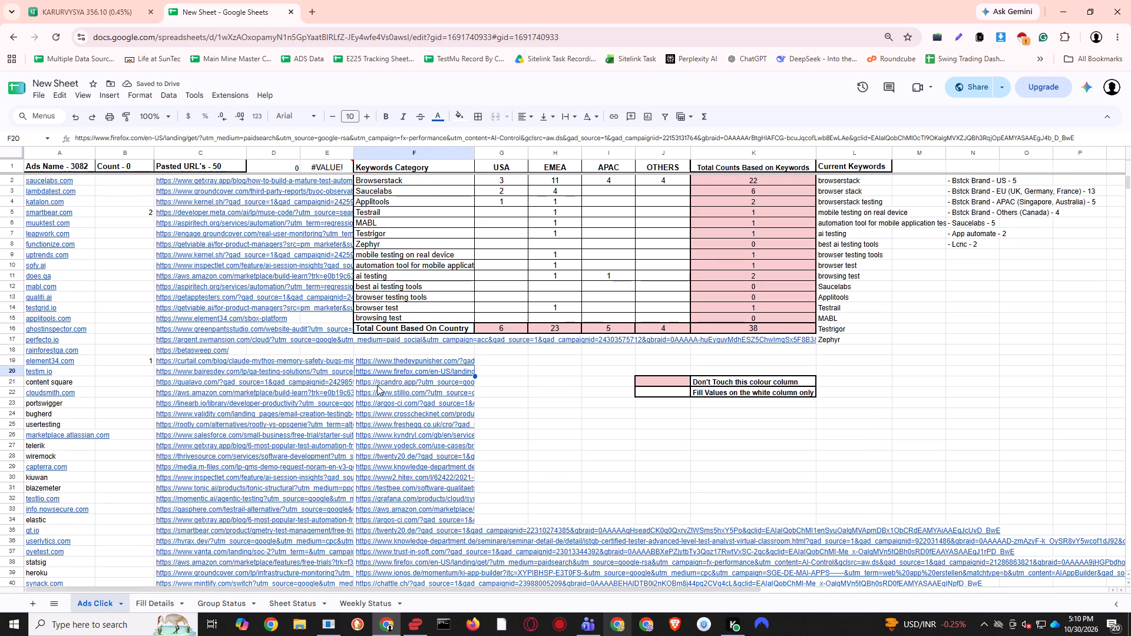
key("shift+Down")
key("shift+Down")
key("shift+Down")
key("shift+Down")
key("shift+Down")
key("shift+Down")
key("shift+Down")
key("shift+Down")
key("shift+Down")
key("shift+Down")
key("shift+Down")
key("shift+Down")
key("shift+Down")
key("shift+Down")
key("shift+Down")
key("shift+Down")
key("shift+Down")
key("shift+Down")
key("shift+Down")
key("shift+Down")
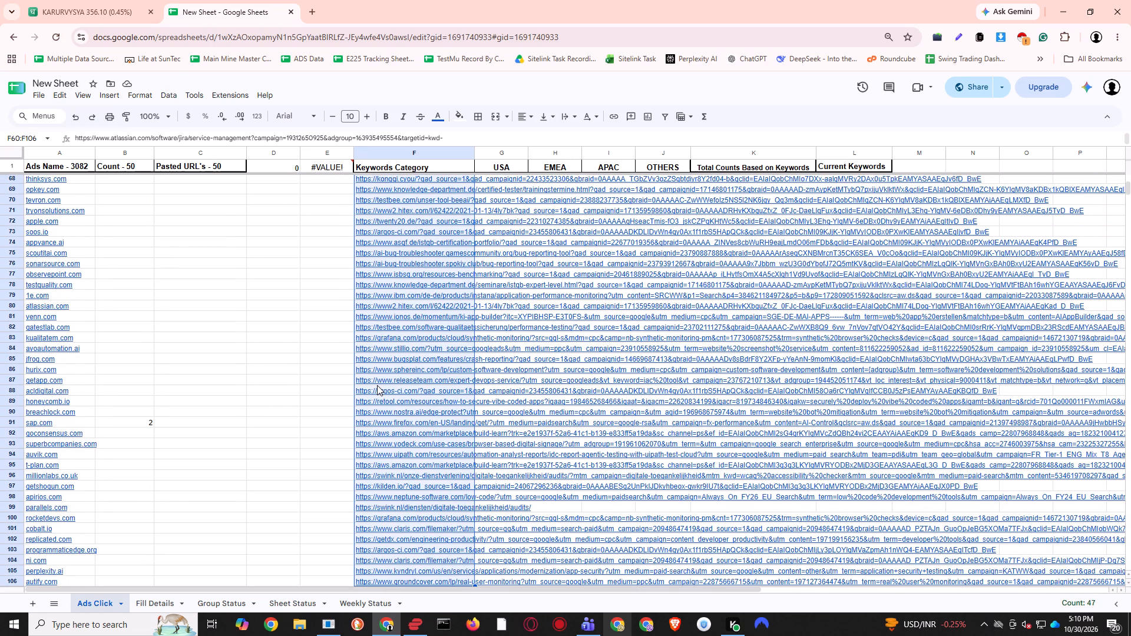
key("shift+Down")
key("shift+Down")
key("shift+Down")
key("ctrl+c")
Paste the copied URLs into the Pasted URL's column at C52, directly below the existing entries.
key("Left")
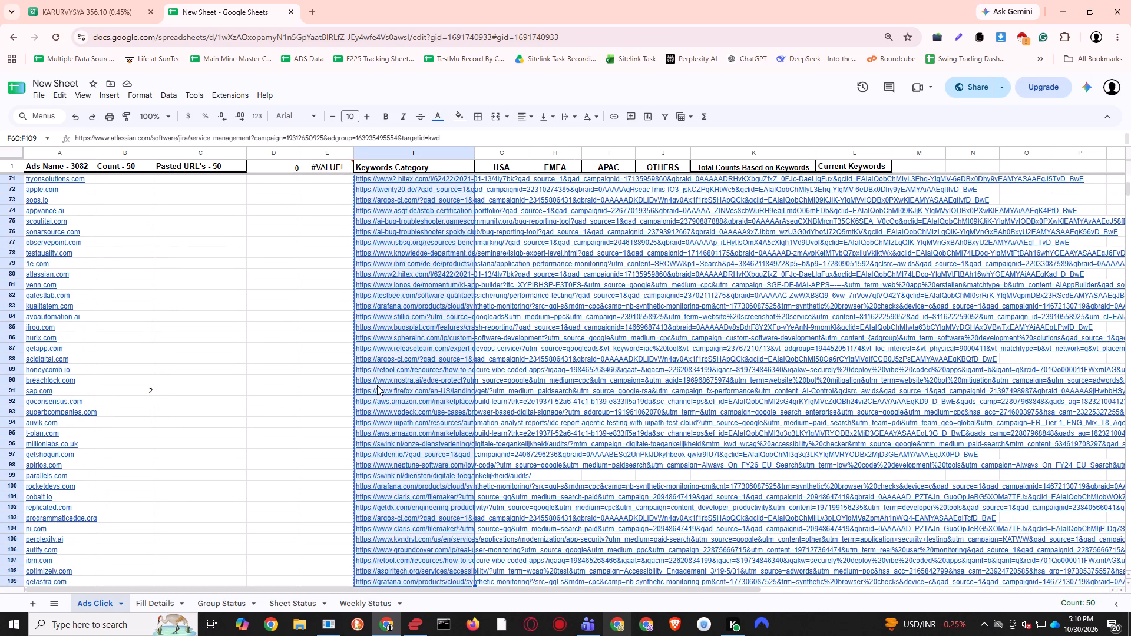
key("Left")
key("Left")
key("Up")
key("Down")
key("ctrl+Up")
key("Down")
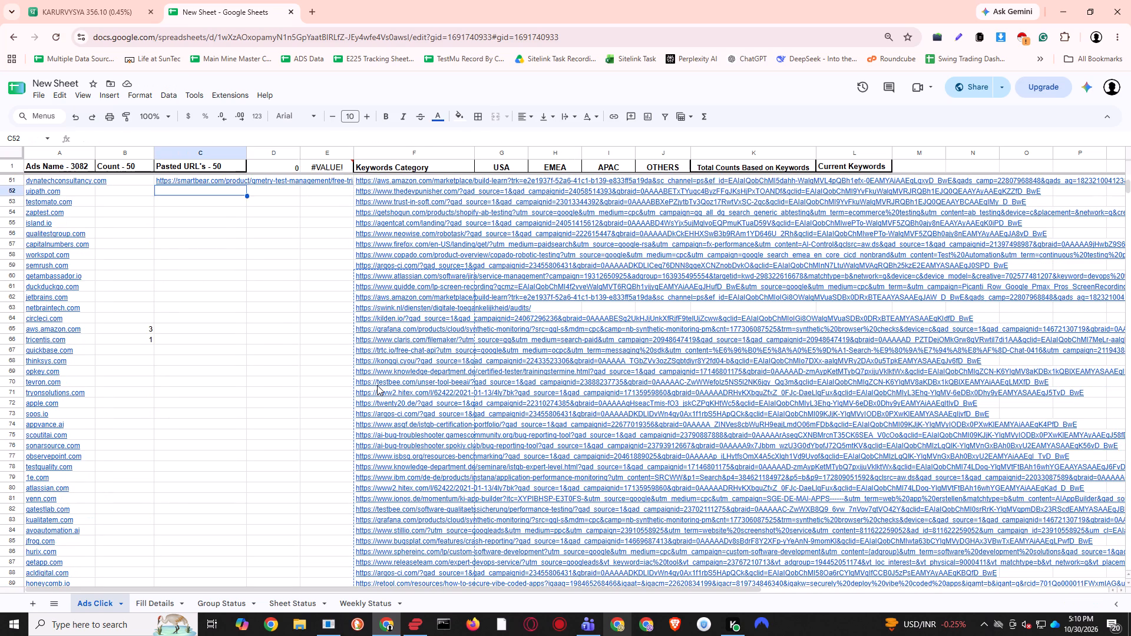
key("ctrl+v")
Copy the block of 20 ad URLs from F878 to F897 in the Keywords Category column.
key("Right")
key("Right")
key("Right")
key("ctrl+Down")
key("Down")
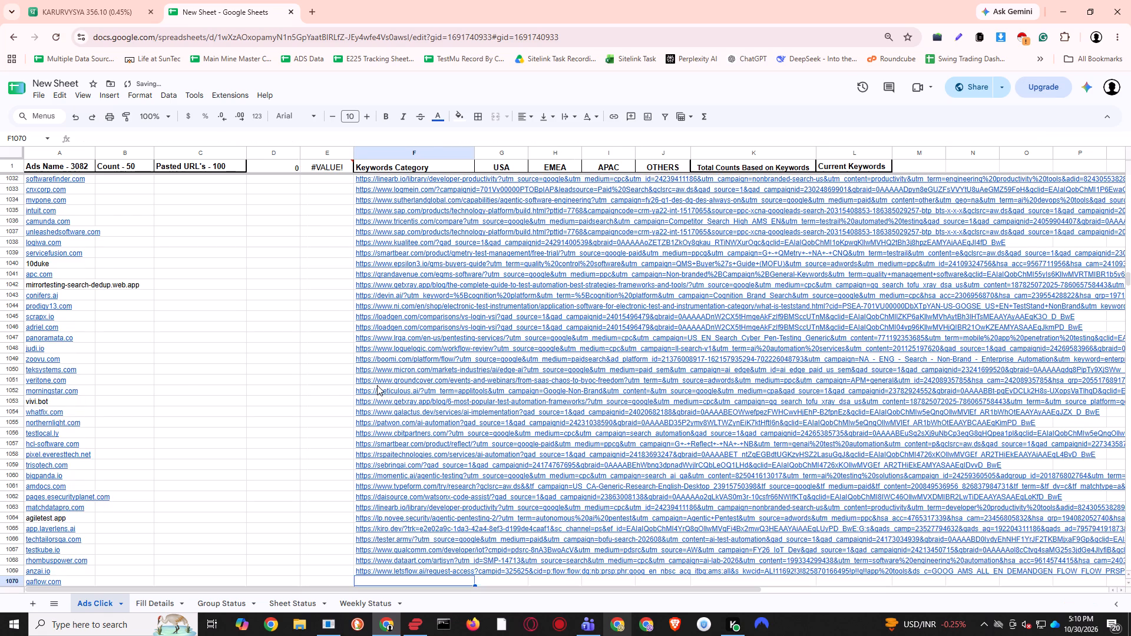
key("Up")
key("Up")
key("Up")
key("Up")
key("Up")
key("Up")
key("Up")
key("Up")
key("Up")
key("Up")
key("Up")
key("Up")
key("Up")
key("Up")
key("Up")
key("Up")
key("Up")
key("Up")
key("Up")
key("Up")
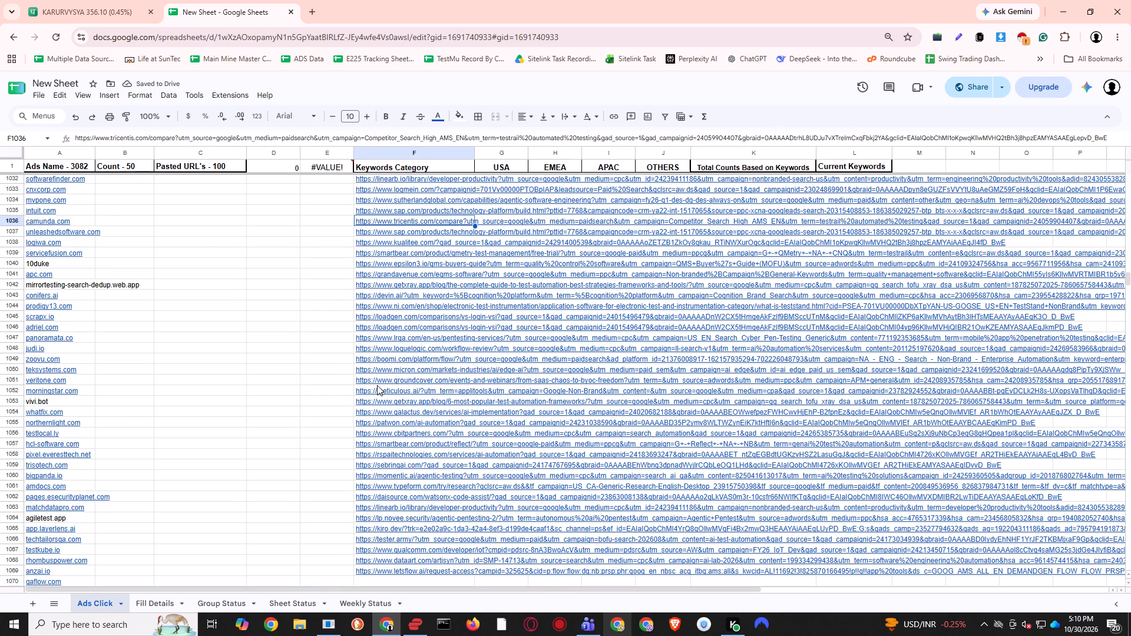
key("Up")
key("Up")
key("Up")
key("Up")
key("Up")
key("Up")
key("Up")
key("Up")
key("Up")
key("Up")
key("Up")
key("Up")
key("Up")
key("Up")
key("Up")
key("Up")
key("Up")
key("Up")
key("Up")
key("Up")
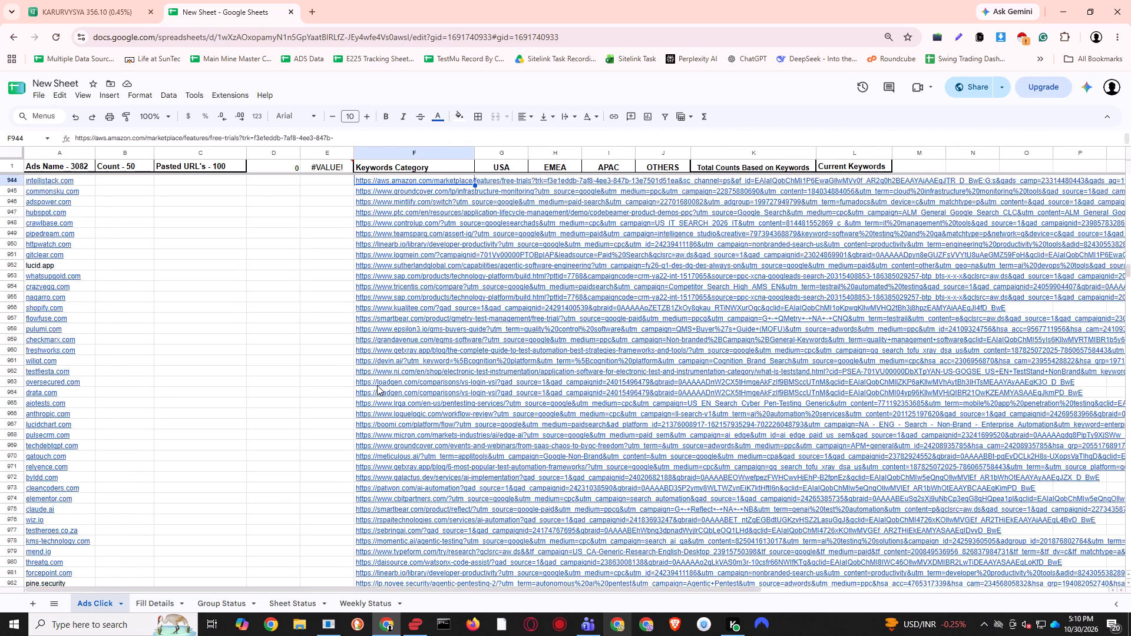
key("shift+Up")
key("shift+Up")
key("shift+Up")
key("shift+Up")
key("shift+Up")
key("shift+Up")
key("shift+Up")
key("shift+Up")
key("shift+Up")
key("shift+Up")
key("shift+Up")
key("shift+Up")
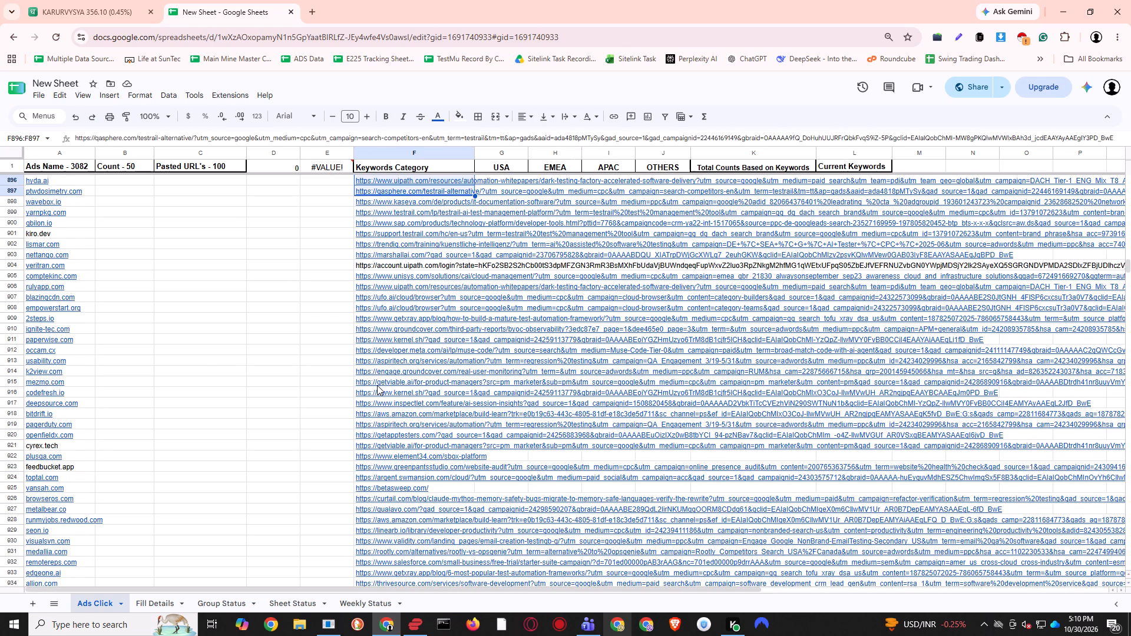
key("shift+Up")
key("shift+Up")
key("shift+Up")
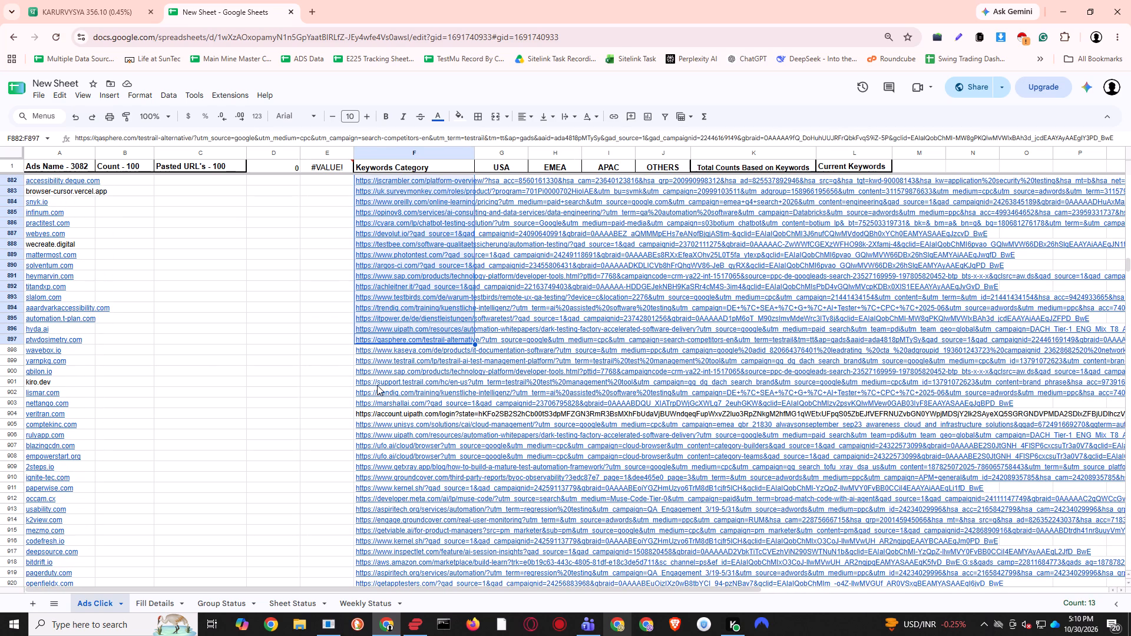
key("shift+Up")
key("shift+Up")
key("shift+Up")
key("shift+Up")
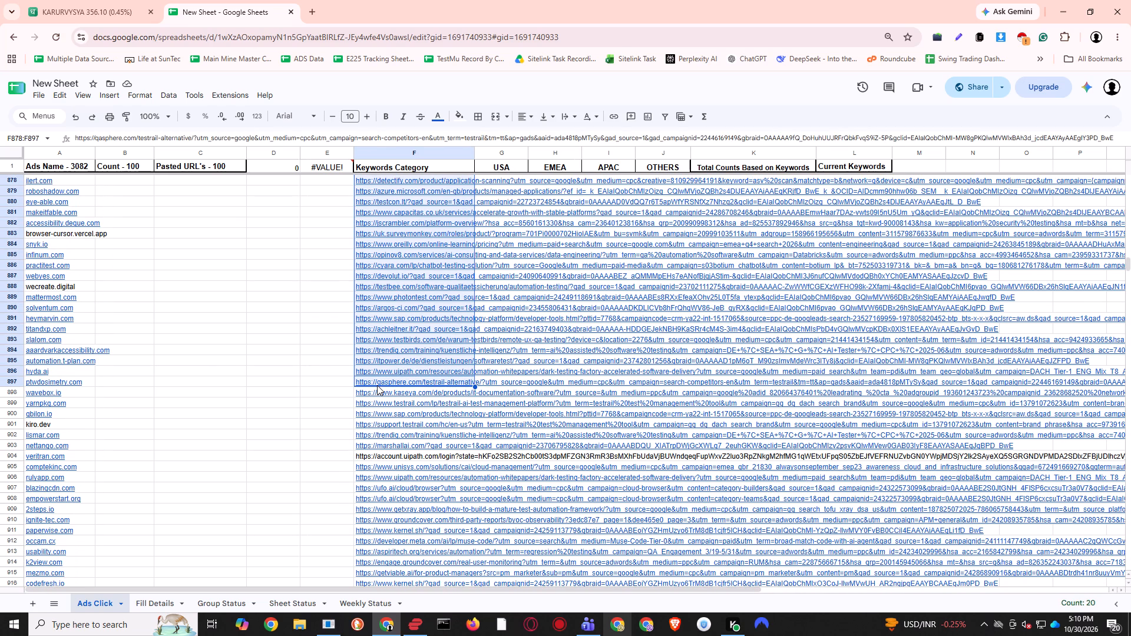
key("ctrl+c")
Paste the copied URLs into the Pasted URL's column at C102, directly below the existing entries.
key("Left")
key("Left")
key("Left")
key("Up")
key("ctrl+Up")
key("Down")
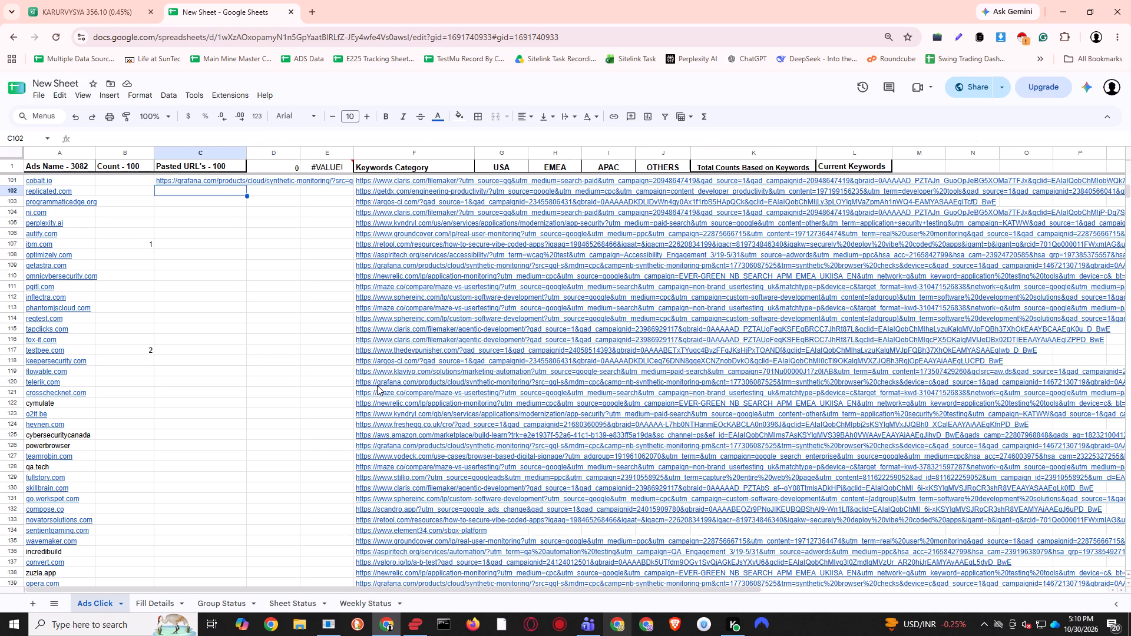
key("ctrl+v")
key("Down")
key("Down")
key("Down")
key("Down")
key("Down")
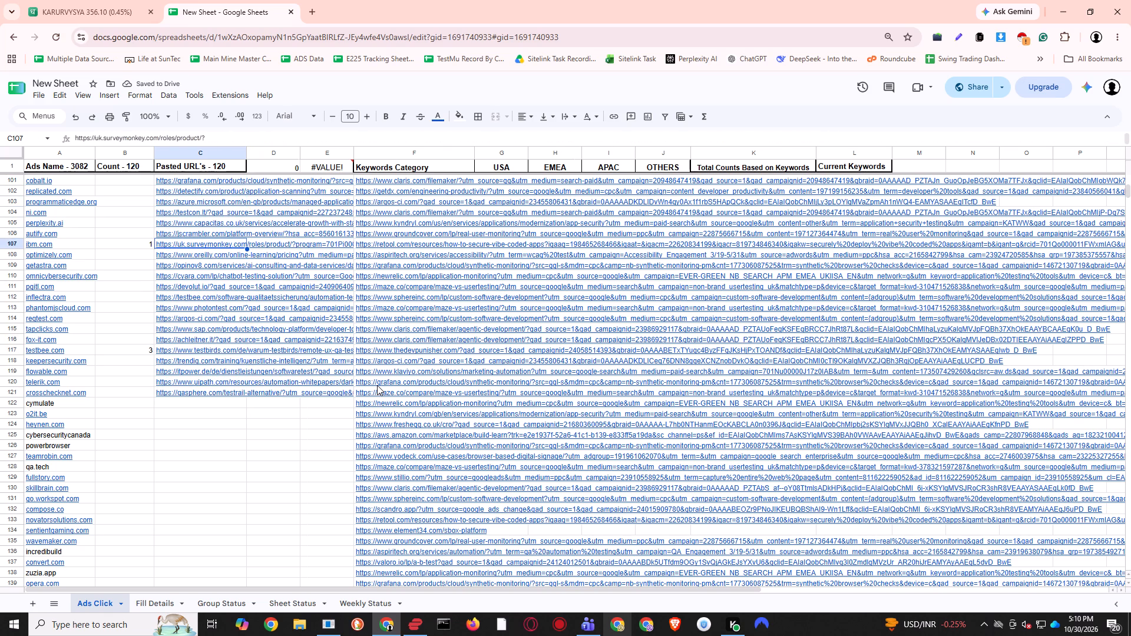
Find testmu in the Ads Click sheet, enter 38 as the count for testmuai.com, and save the sheet.
key("ctrl+f")
type("testmu")
key("Return")
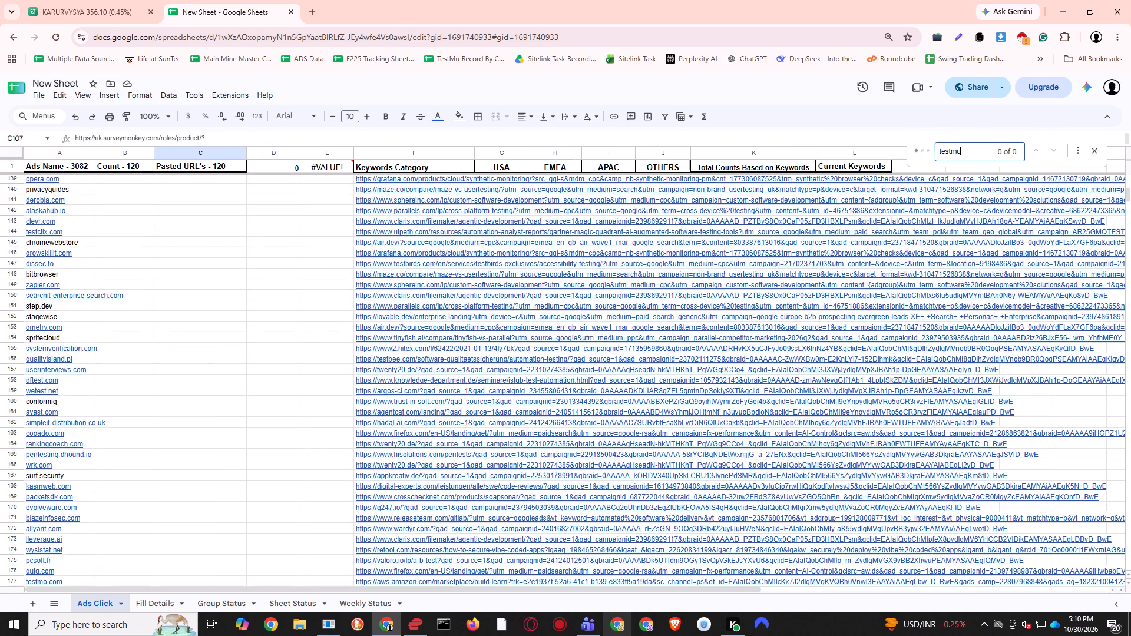
scroll(375, 390, "down", 3)
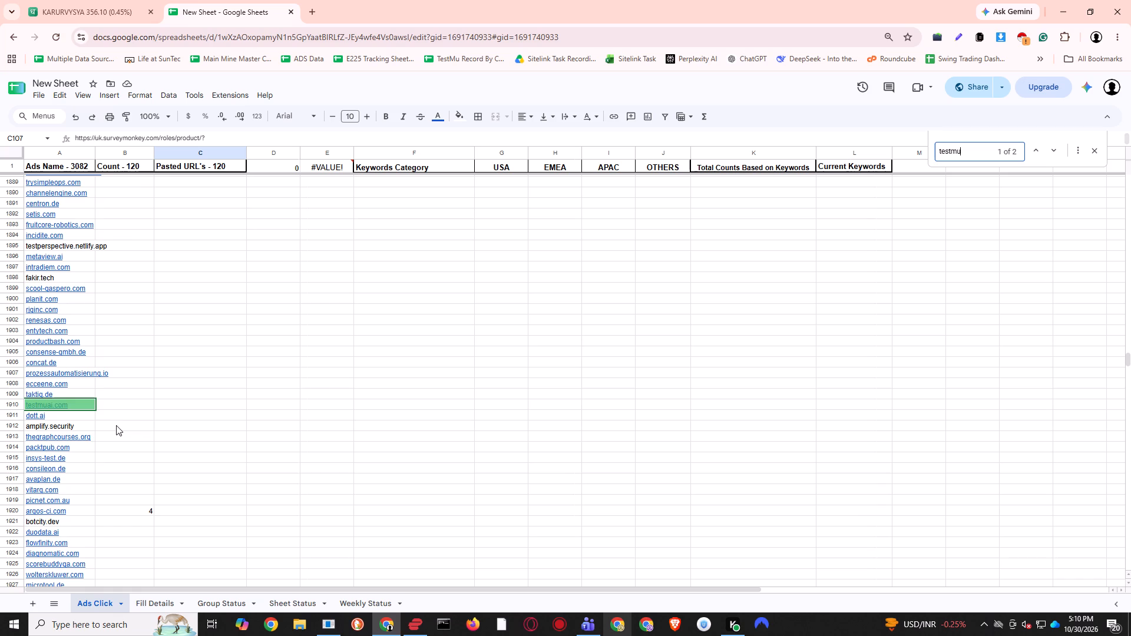
left_click(128, 403)
type("38")
key("Return")
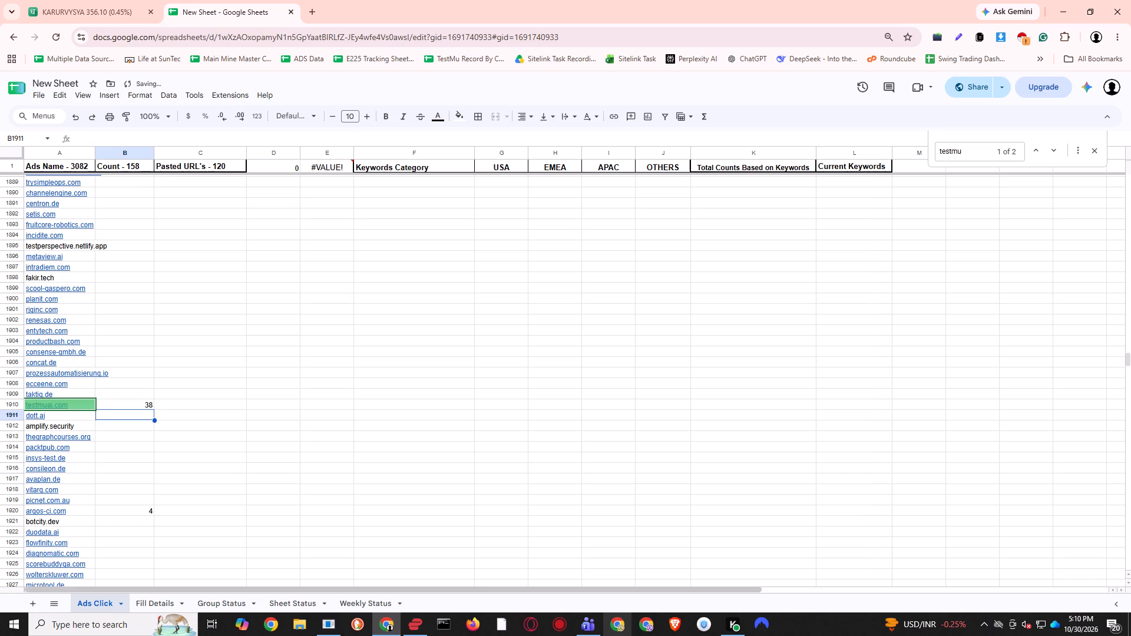
left_click(236, 376)
key("ctrl+s")
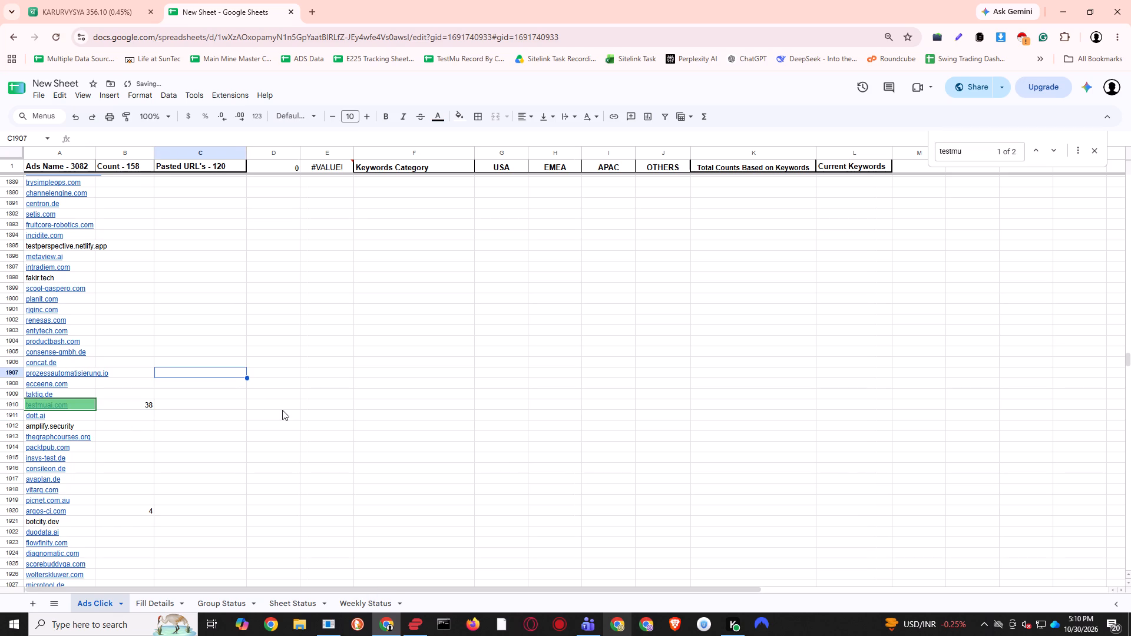
left_click(283, 409)
left_click(290, 453)
key("ctrl+s")
left_click(359, 428)
Examine the Automatic values and formulas for total sessions and Browserstack ads clicks by region in the Fill Details sheet.
left_click(161, 602)
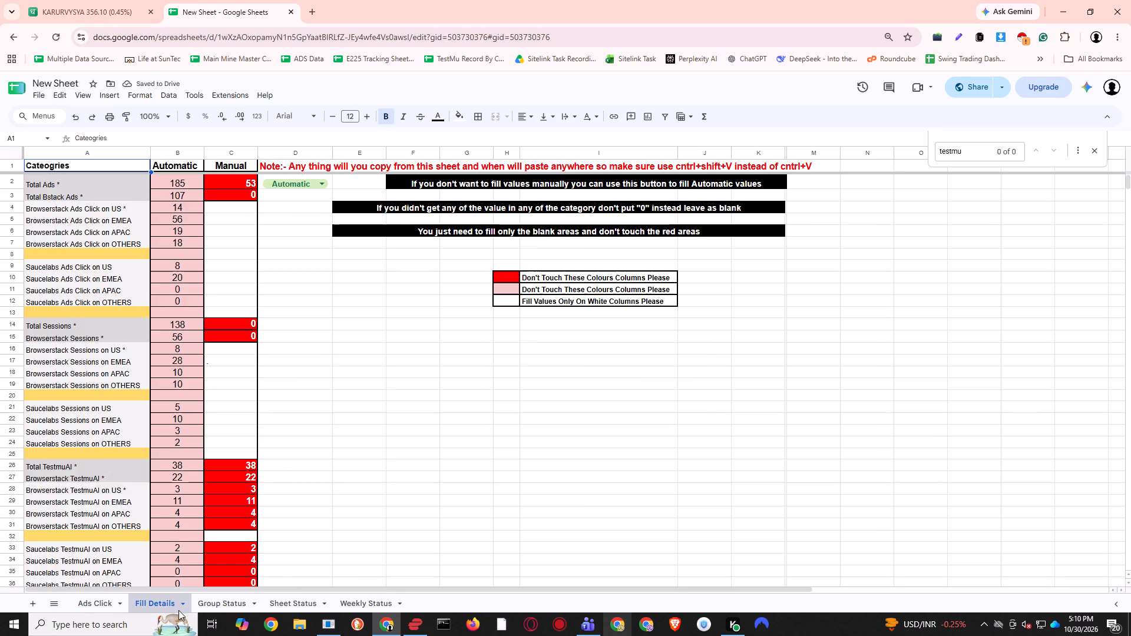
scroll(354, 355, "up", 2)
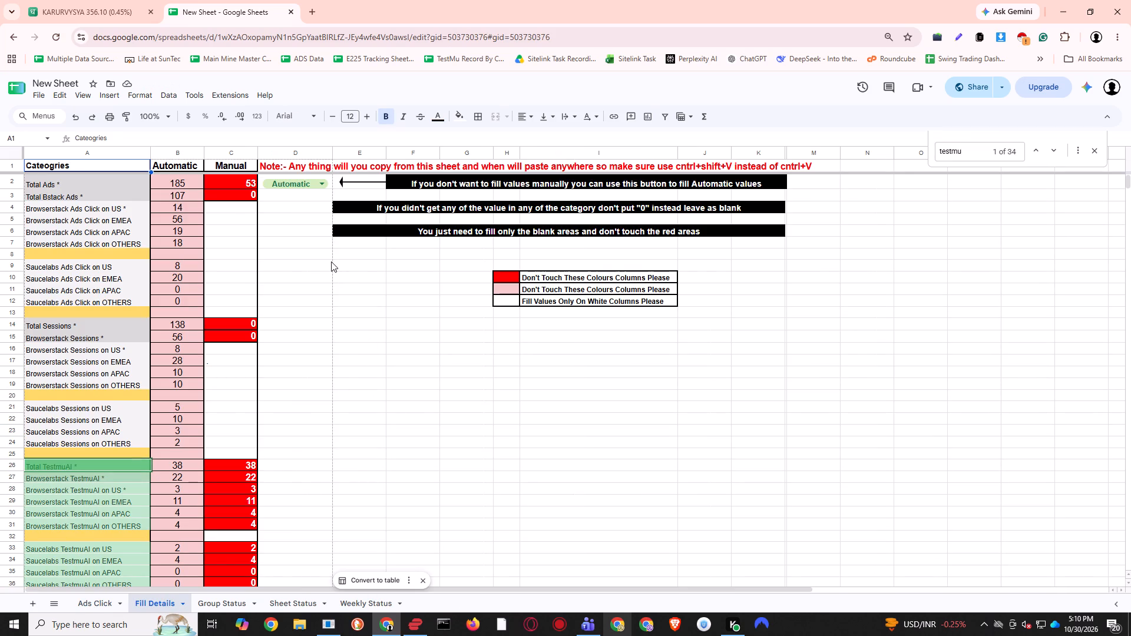
left_click(184, 324)
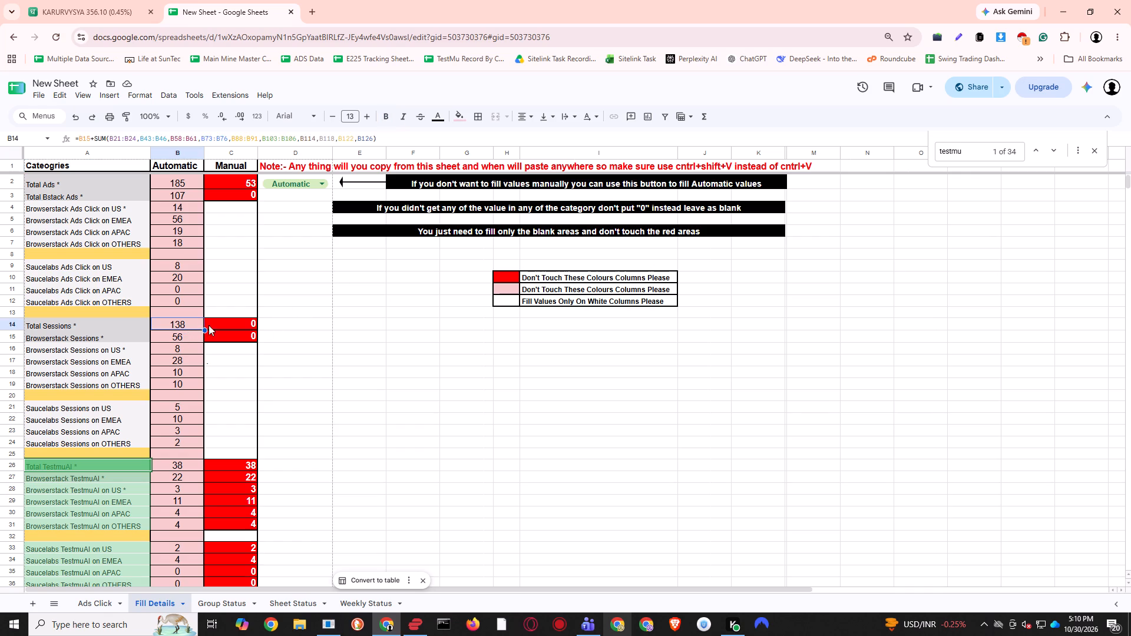
left_click(337, 306)
left_click(190, 326)
scroll(314, 303, "down", 2)
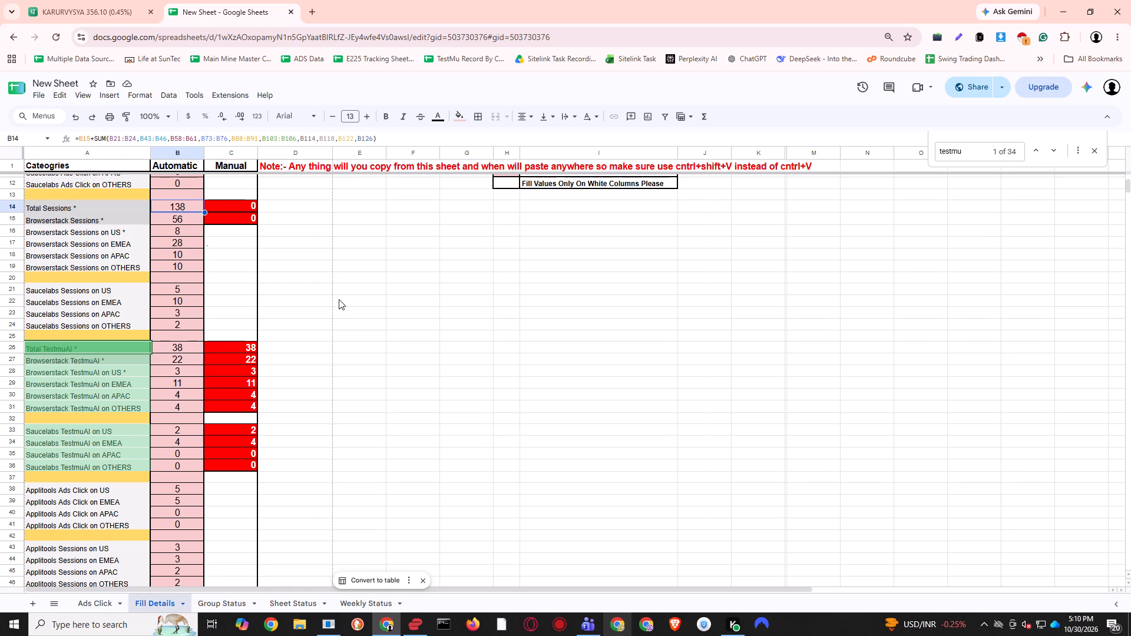
scroll(353, 307, "up", 5)
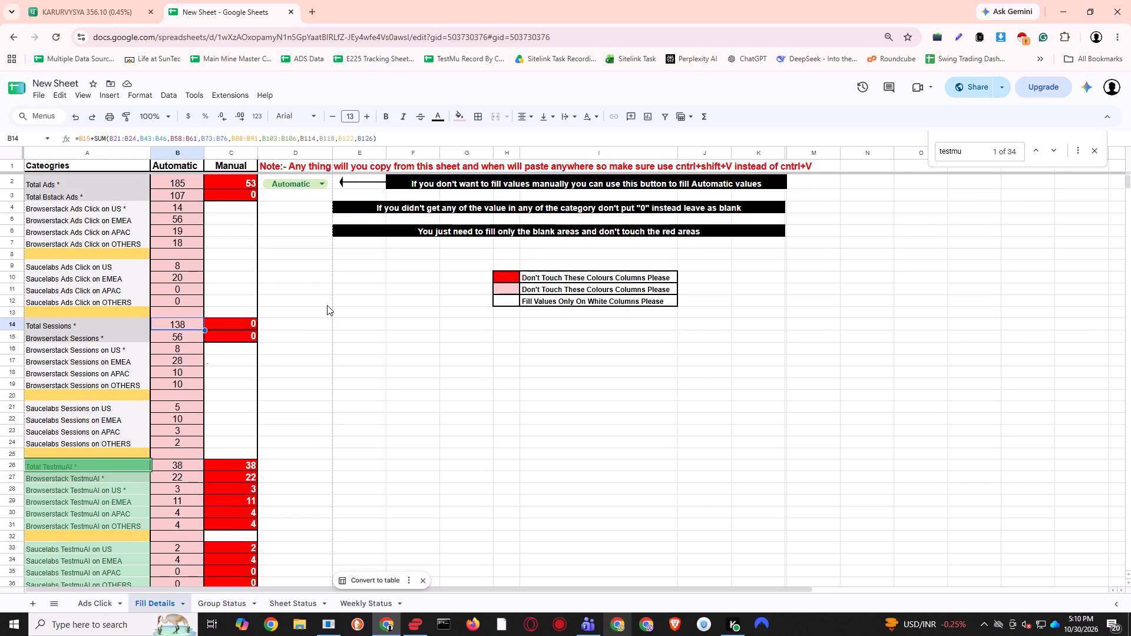
left_click(194, 212)
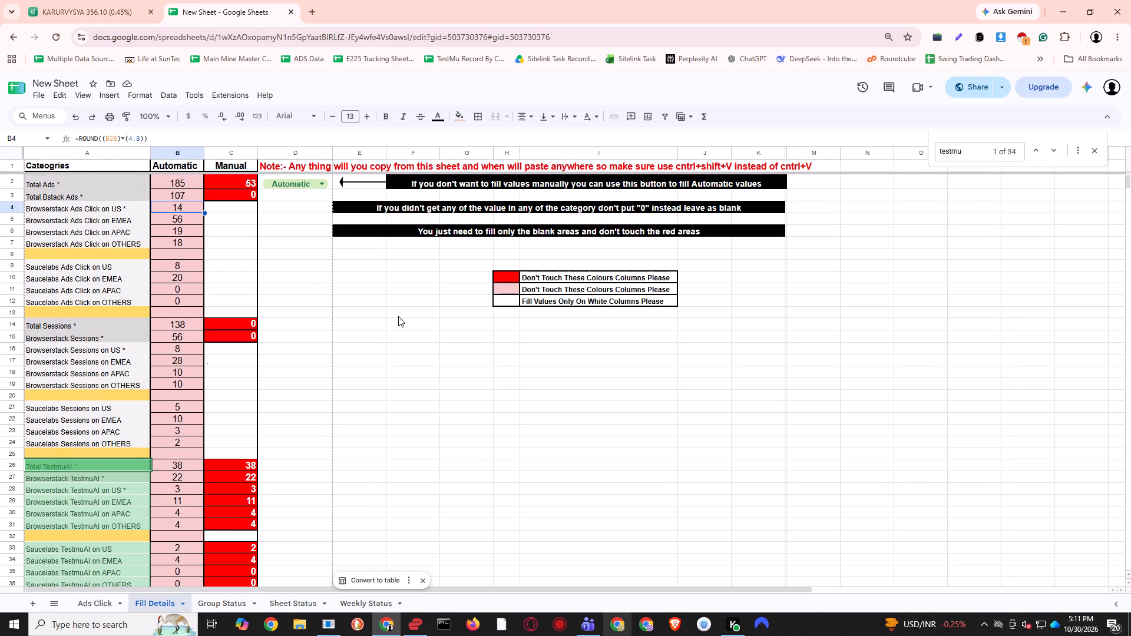
key("Down")
key("Down")
key("Down")
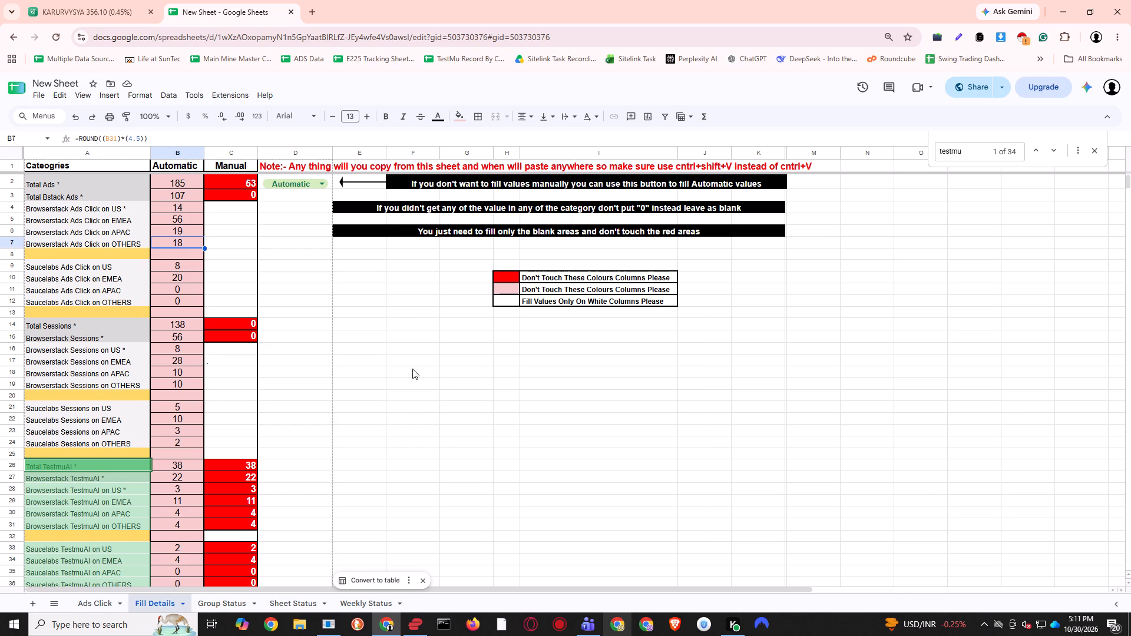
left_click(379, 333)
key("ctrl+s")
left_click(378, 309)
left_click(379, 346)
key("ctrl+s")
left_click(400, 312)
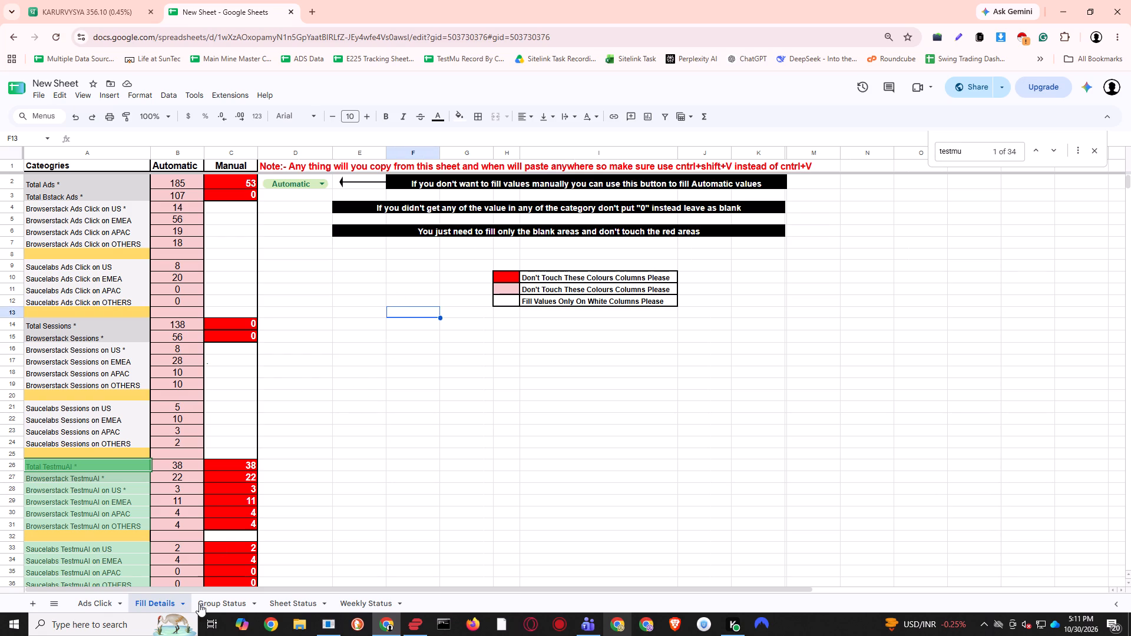
In the Ads Click sheet, copy the block of 26 ad URLs from F1044 to F1069 in the Keywords Category column.
left_click(93, 604)
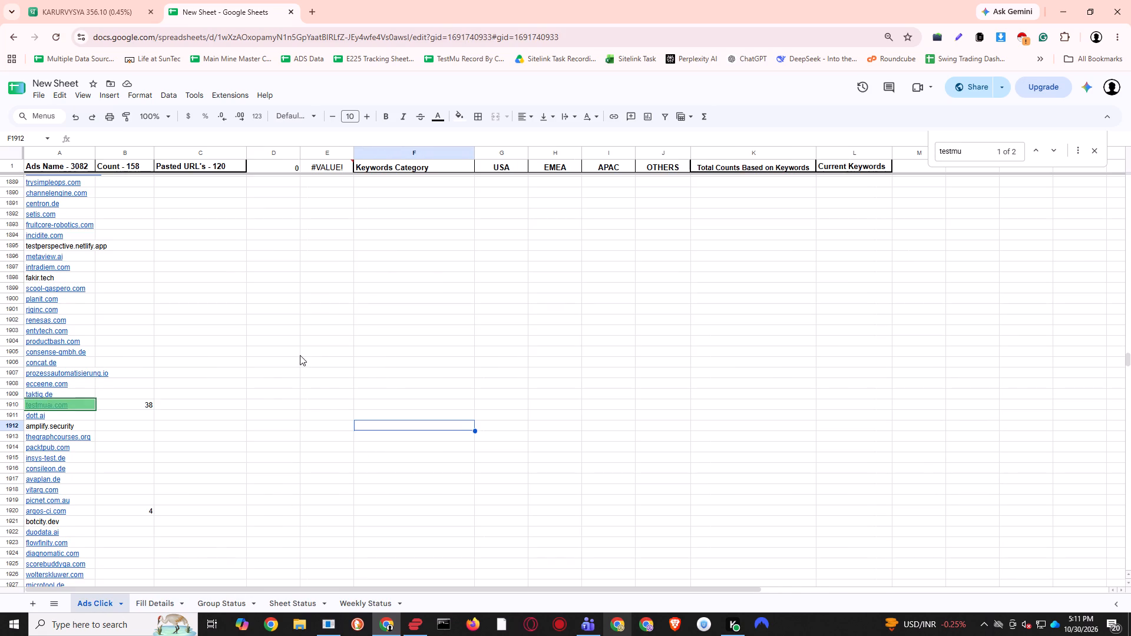
scroll(300, 355, "up", 1)
left_click(373, 326)
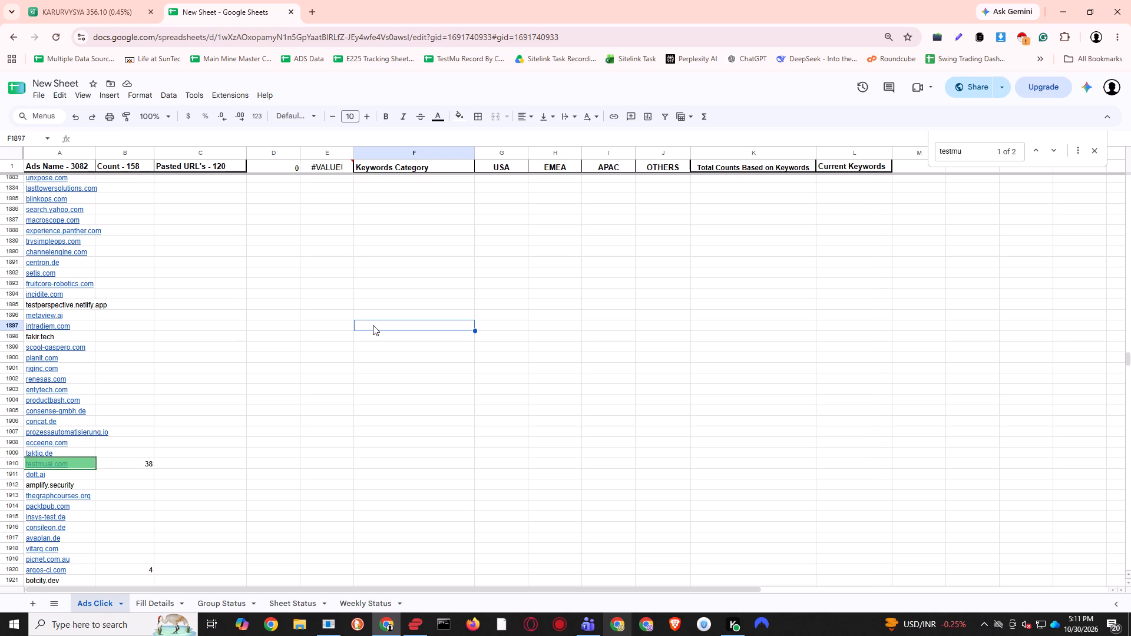
key("Up")
key("ctrl+Up")
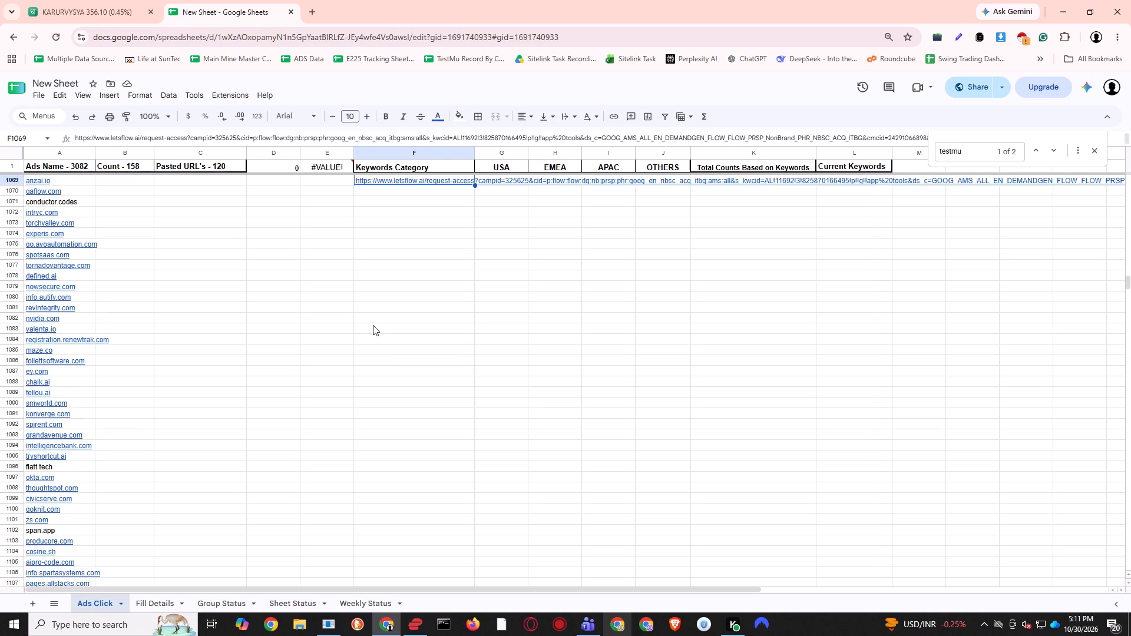
key("Up")
key("Up")
key("Up")
key("Up")
key("Up")
key("Up")
key("Up")
key("Up")
key("Up")
key("Up")
key("Up")
key("Up")
key("Up")
key("Up")
key("Up")
key("Down")
key("Down")
key("Down")
key("Down")
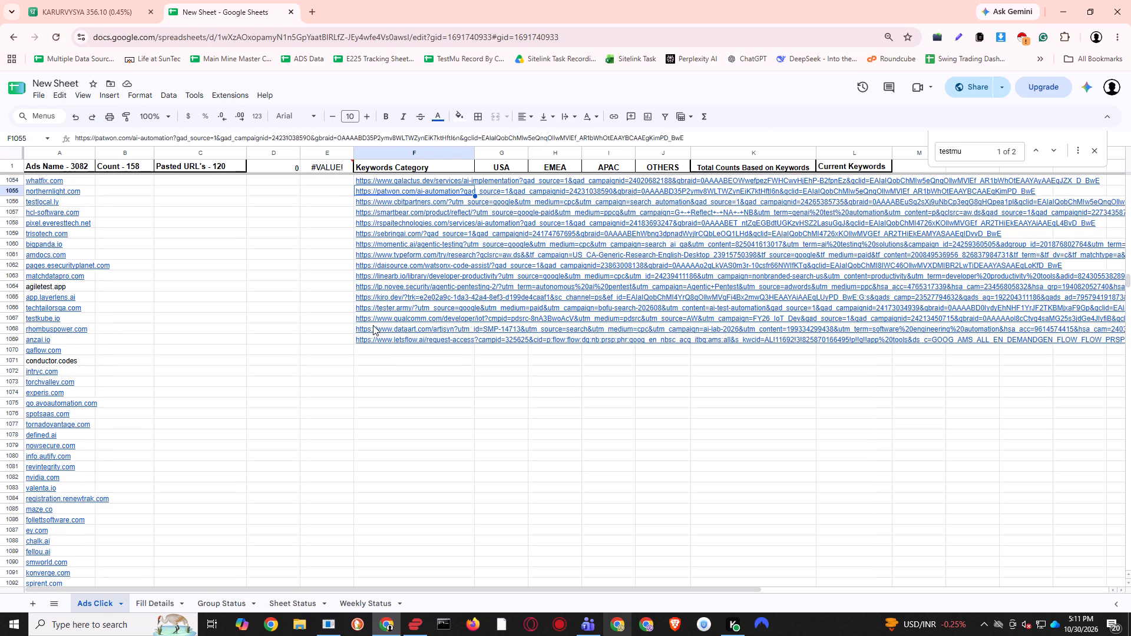
key("shift+Up")
key("Down")
key("Down")
key("Down")
key("Down")
key("Down")
key("Down")
key("Down")
key("Down")
key("Down")
key("Down")
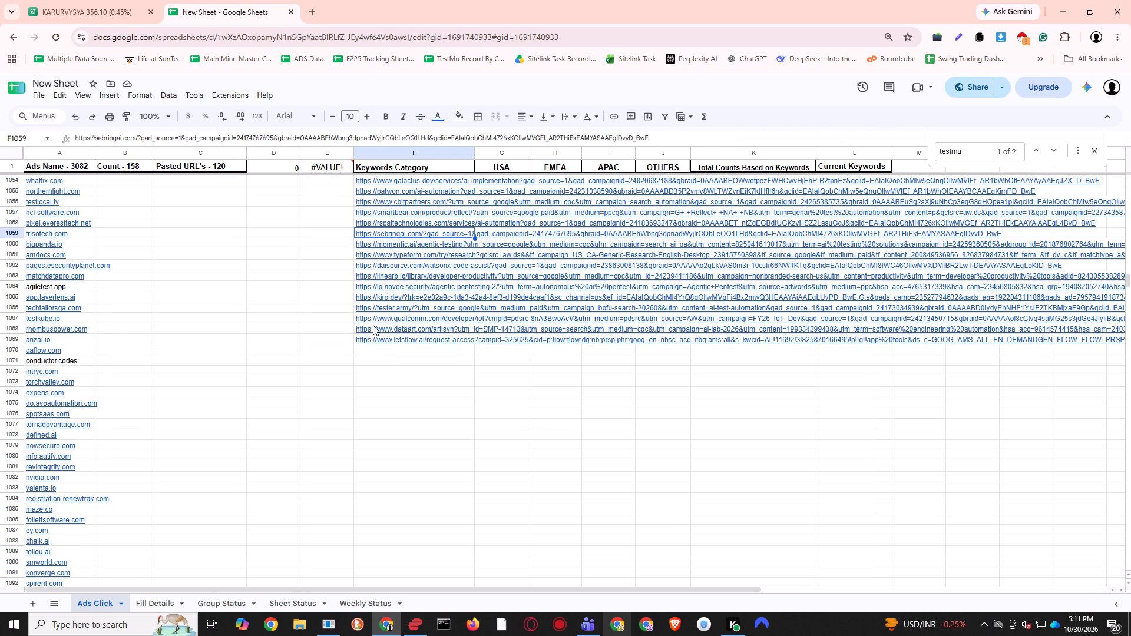
key("Down")
key("shift+Up")
key("shift+Up")
key("shift+Up")
key("shift+Up")
key("shift+Up")
key("shift+Up")
key("shift+Up")
key("shift+Up")
key("shift+Up")
key("shift+Up")
key("shift+Up")
key("shift+Up")
key("shift+Up")
key("shift+Up")
key("shift+Up")
key("shift+Up")
key("shift+Up")
key("shift+Up")
key("shift+Up")
key("shift+Up")
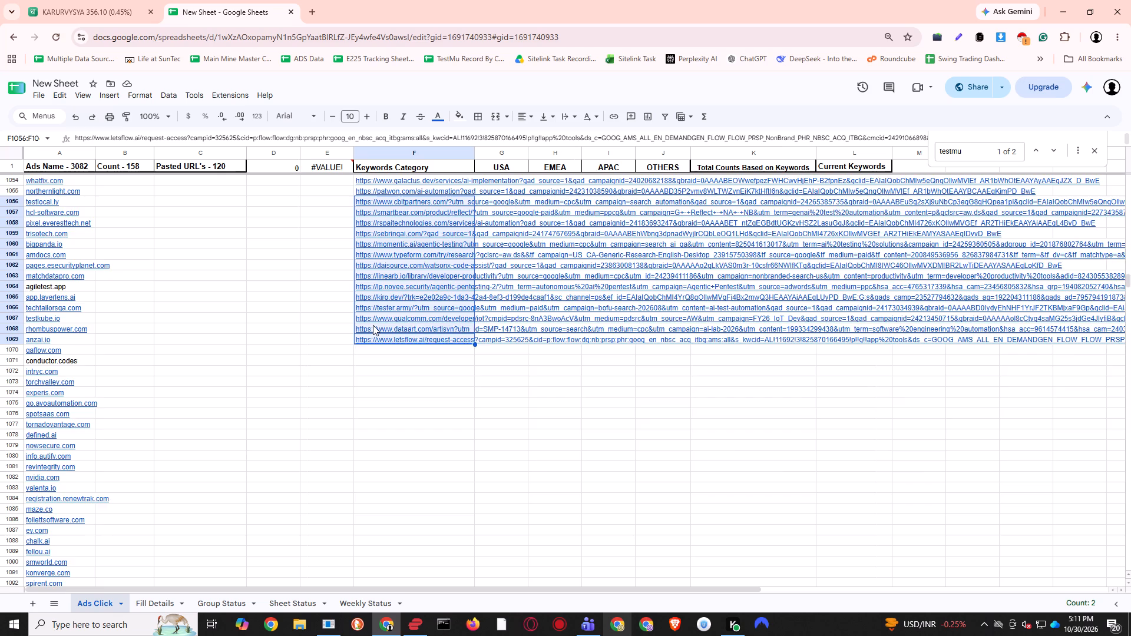
key("shift+Down")
key("shift+Down")
key("shift+Down")
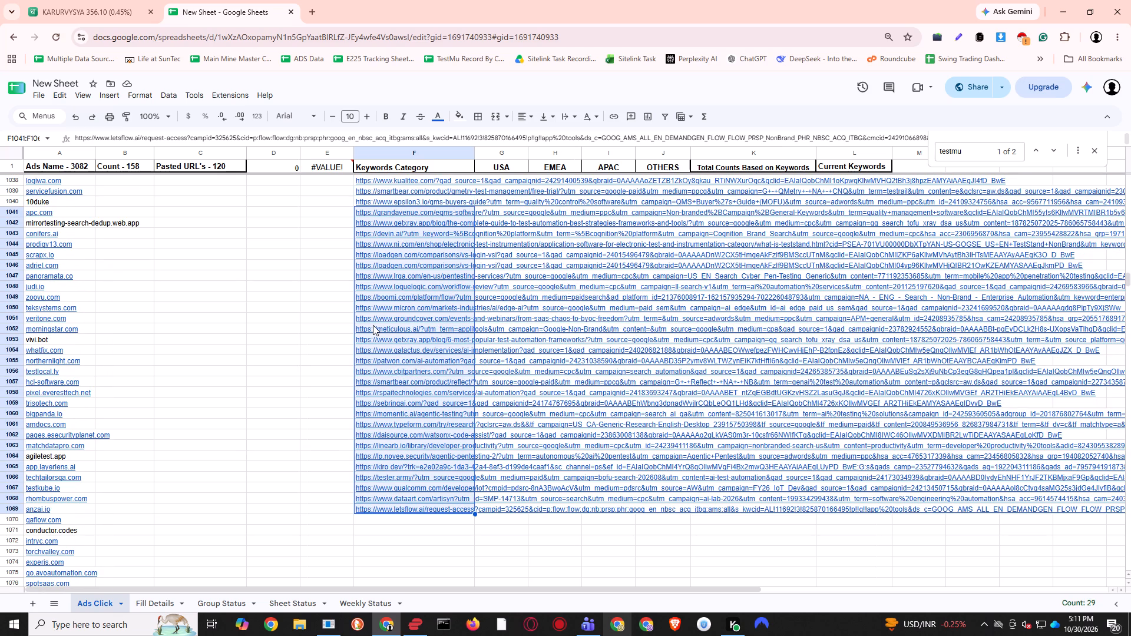
key("shift+Down")
key("shift+Down")
key("shift+Down")
key("ctrl+c")
Paste the copied URLs into the Pasted URL's column at C122, directly below the existing entries.
key("Left")
key("Left")
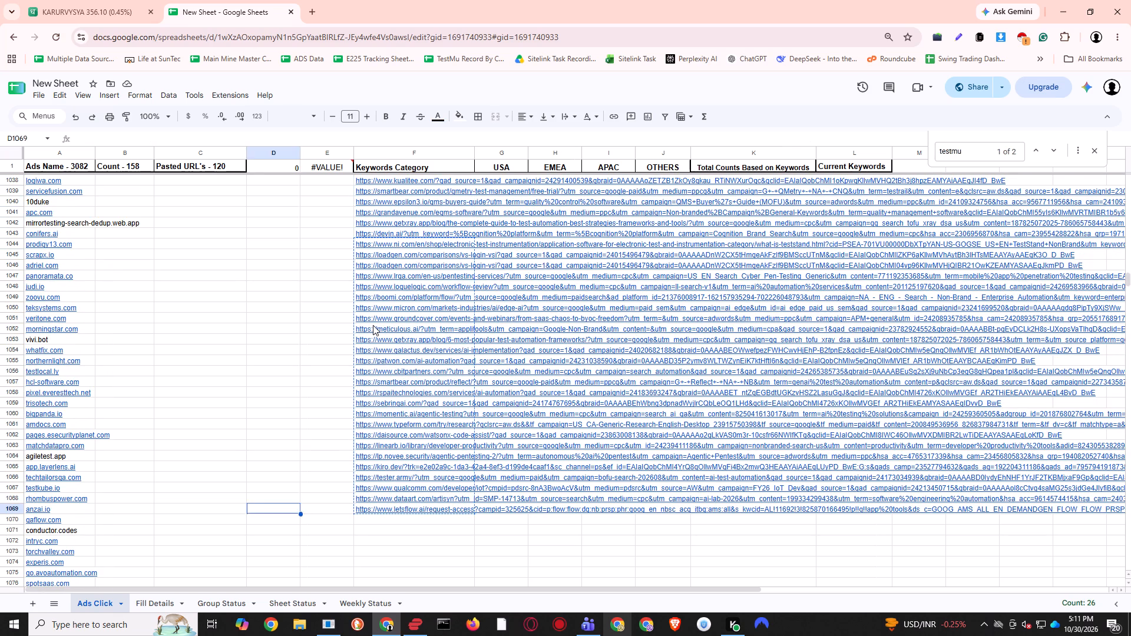
key("Left")
key("ctrl+Up")
key("Down")
key("ctrl+v")
key("Down")
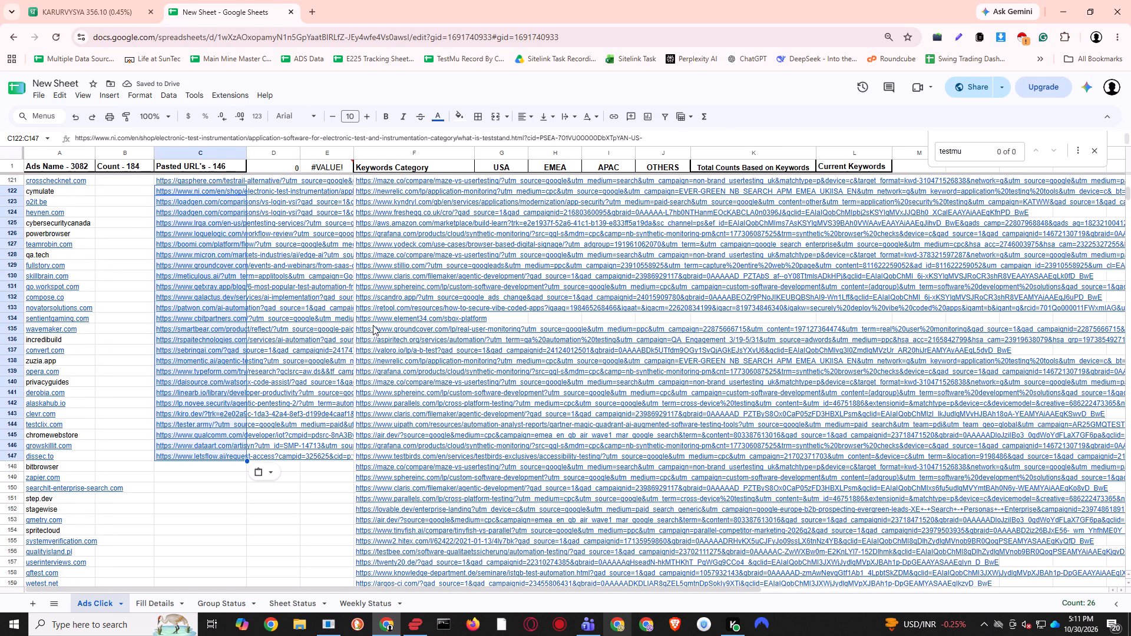
key("Left")
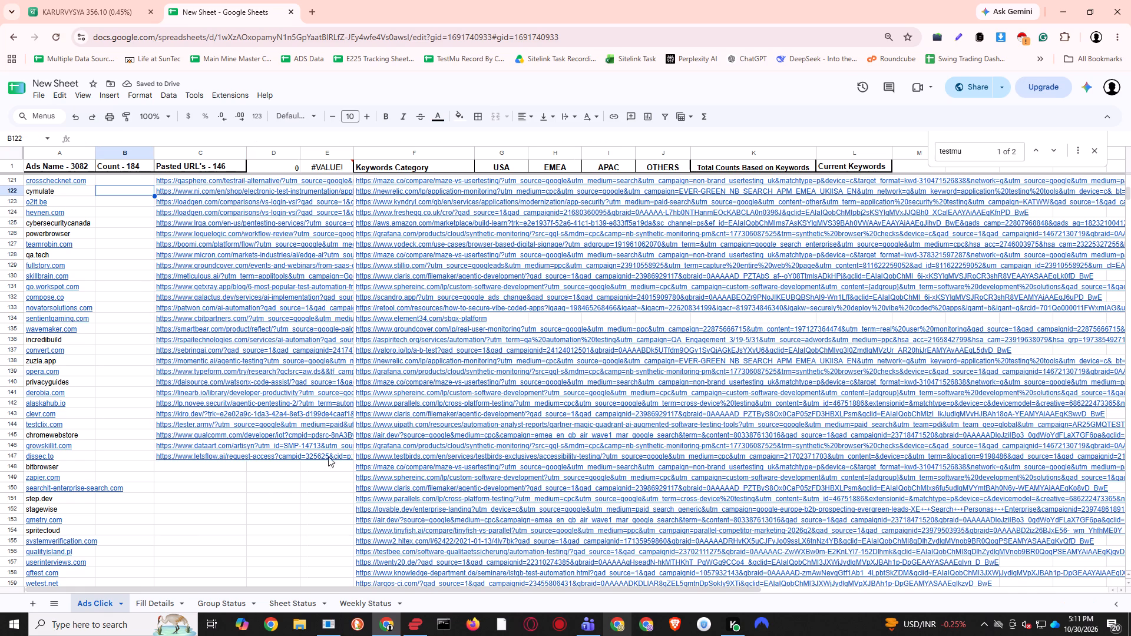
Check the Total Ads value in the Fill Details sheet and return to the Ads Click sheet.
left_click(157, 602)
left_click(112, 601)
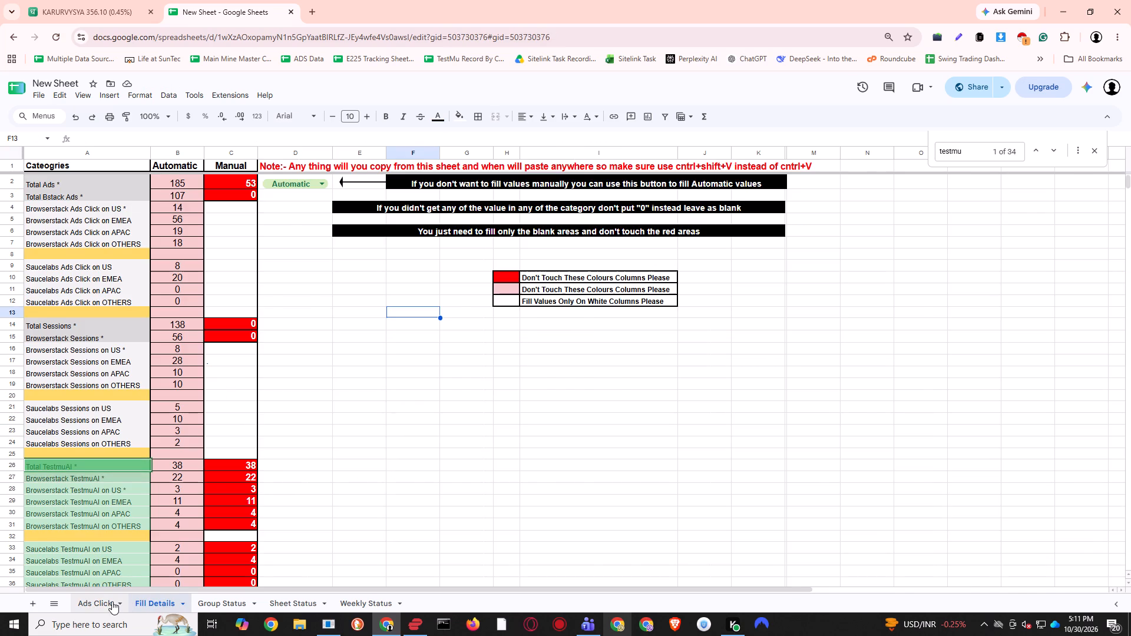
Go through the filled cells of the Count column and set the count for trtc.io in B2345 to 2.
left_click(126, 312)
key("Left")
key("ctrl+Up")
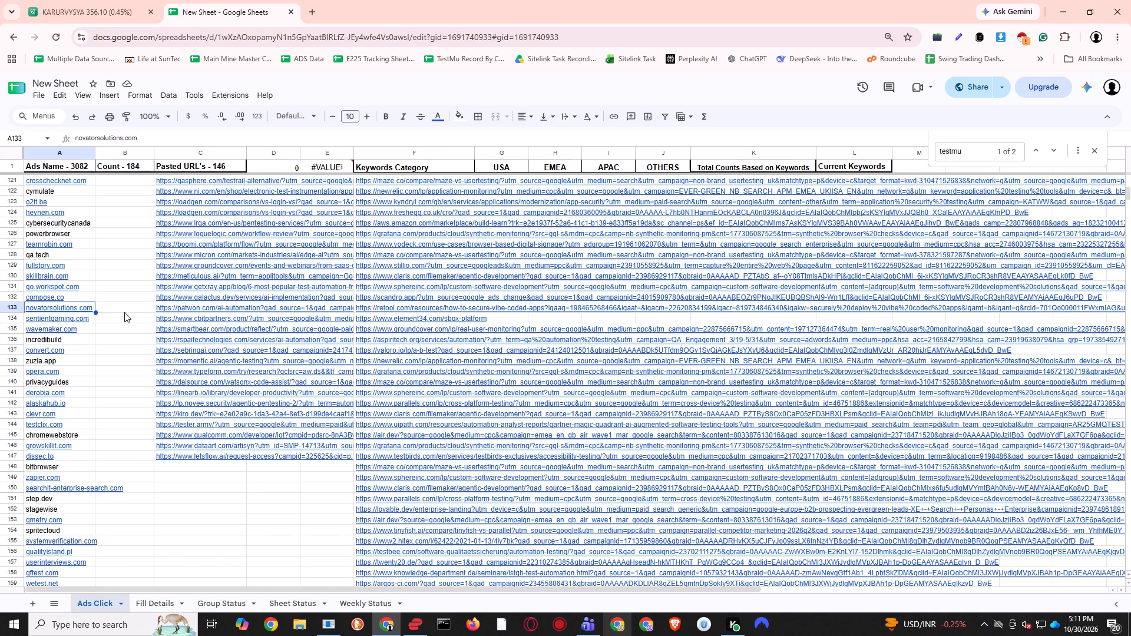
key("Down")
key("Right")
key("ctrl+Down")
key("ctrl+Down")
key("ctrl+Down")
key("ctrl+Down")
key("ctrl+Down")
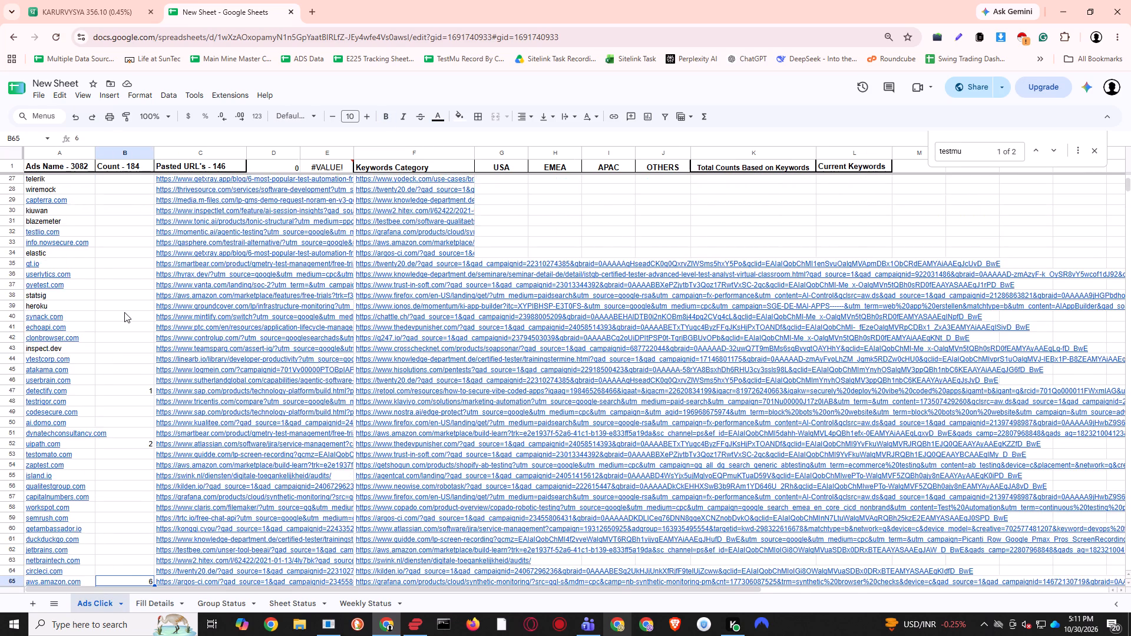
key("ctrl+Down")
key("ctrl+Down")
key("ctrl+Down")
key("ctrl+Down")
key("ctrl+Down")
key("ctrl+Down")
key("ctrl+Down")
key("ctrl+Down")
key("ctrl+Down")
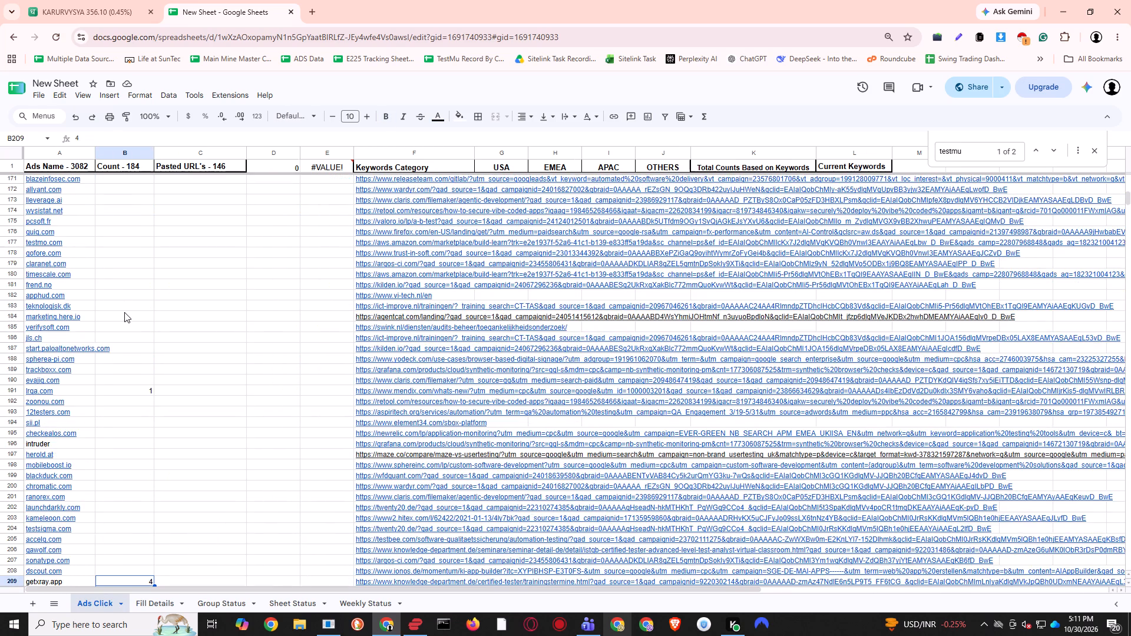
key("ctrl+Down")
key("ctrl+Down")
key("ctrl+Down")
key("ctrl+Down")
key("ctrl+Down")
key("ctrl+Down")
key("ctrl+Down")
key("ctrl+Down")
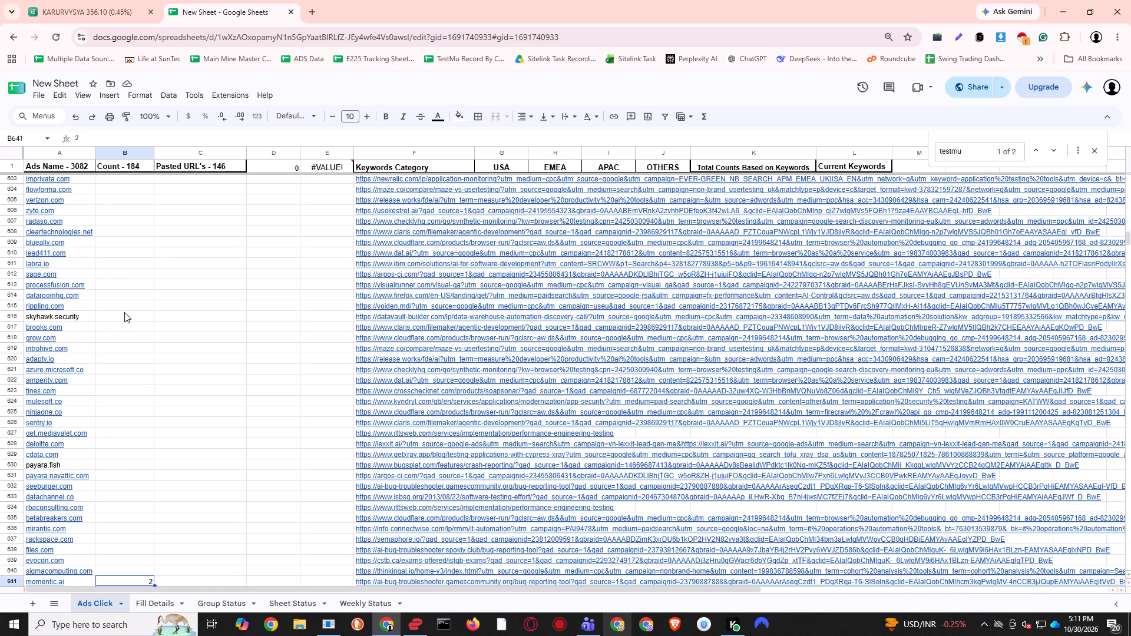
key("ctrl+Down")
key("ctrl+Down")
key("ctrl+Down")
key("ctrl+Down")
key("ctrl+Down")
key("ctrl+Down")
key("ctrl+Down")
key("ctrl+Down")
key("ctrl+Down")
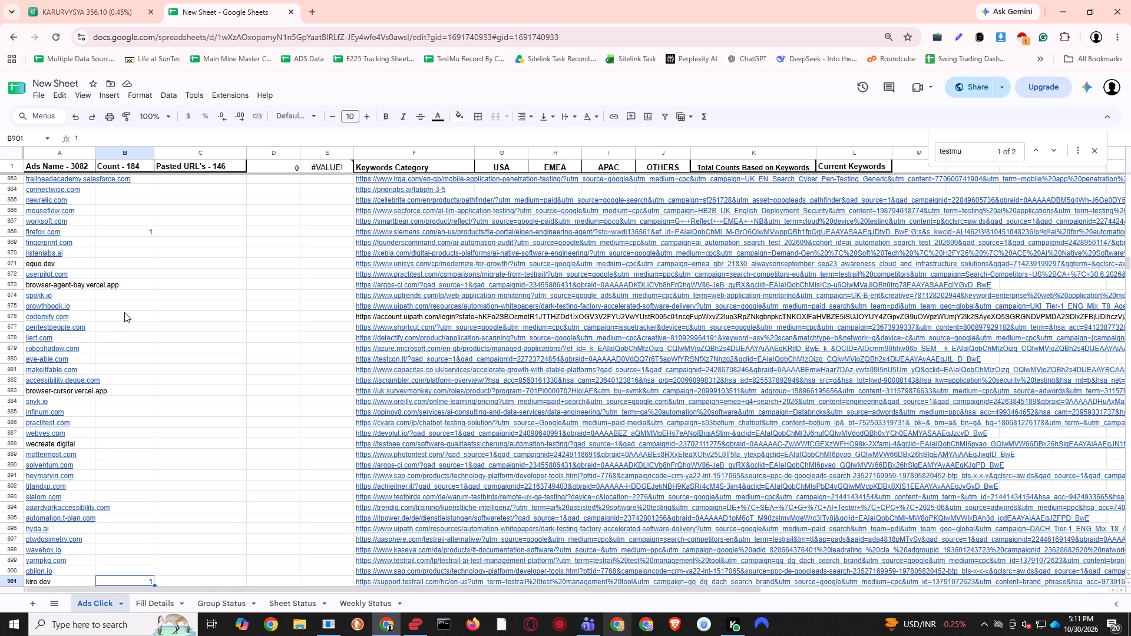
key("ctrl+Down")
key("ctrl+Down")
key("ctrl+Down")
key("ctrl+Down")
key("ctrl+Down")
key("ctrl+Down")
key("ctrl+Down")
key("ctrl+Down")
key("ctrl+Down")
key("ctrl+Down")
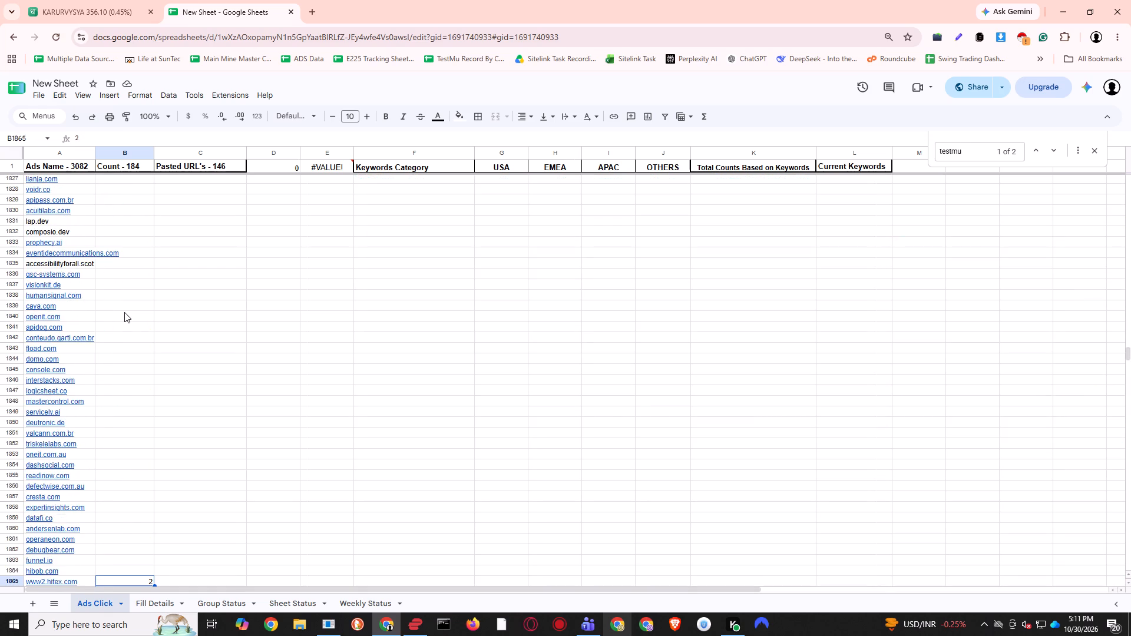
key("ctrl+Down")
key("ctrl+Down")
key("ctrl+Down")
key("ctrl+Up")
key("ctrl+Down")
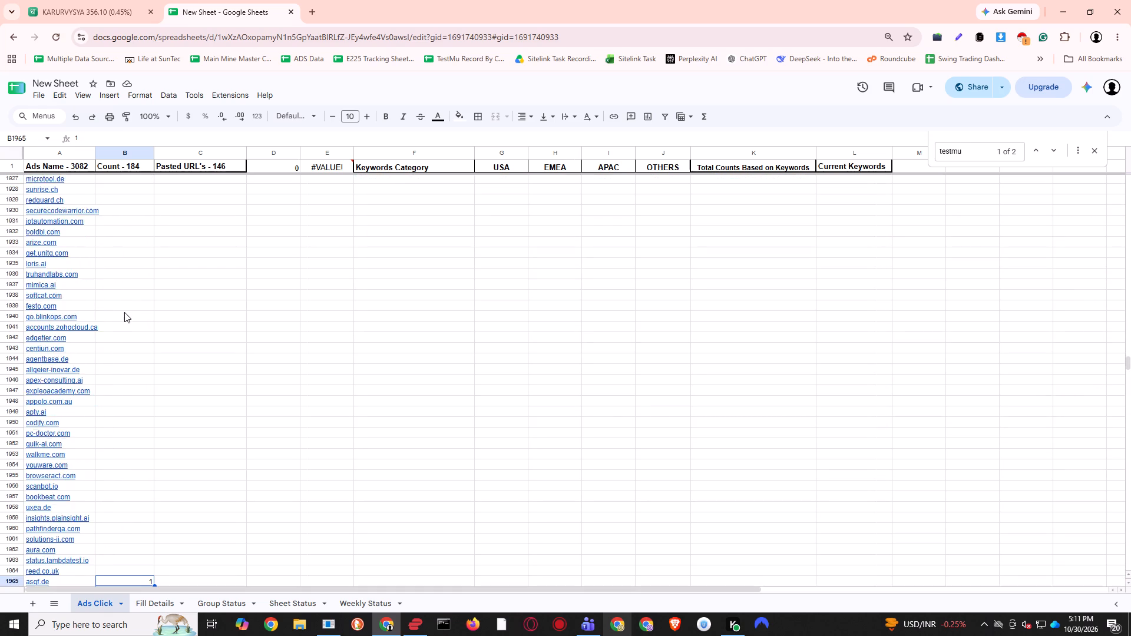
key("ctrl+Down")
key("ctrl+Down")
key("ctrl+Down")
key("ctrl+Down")
key("ctrl+Down")
key("ctrl+Down")
key("ctrl+Down")
key("ctrl+Down")
key("ctrl+Down")
key("ctrl+Down")
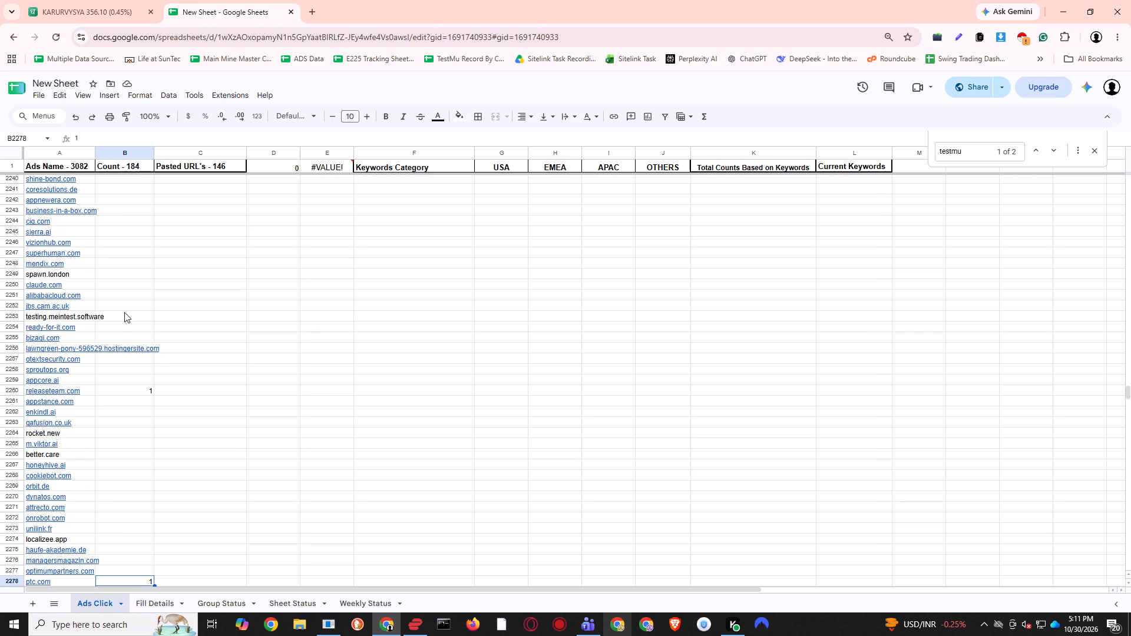
key("ctrl+Down")
key("ctrl+Down")
key("2")
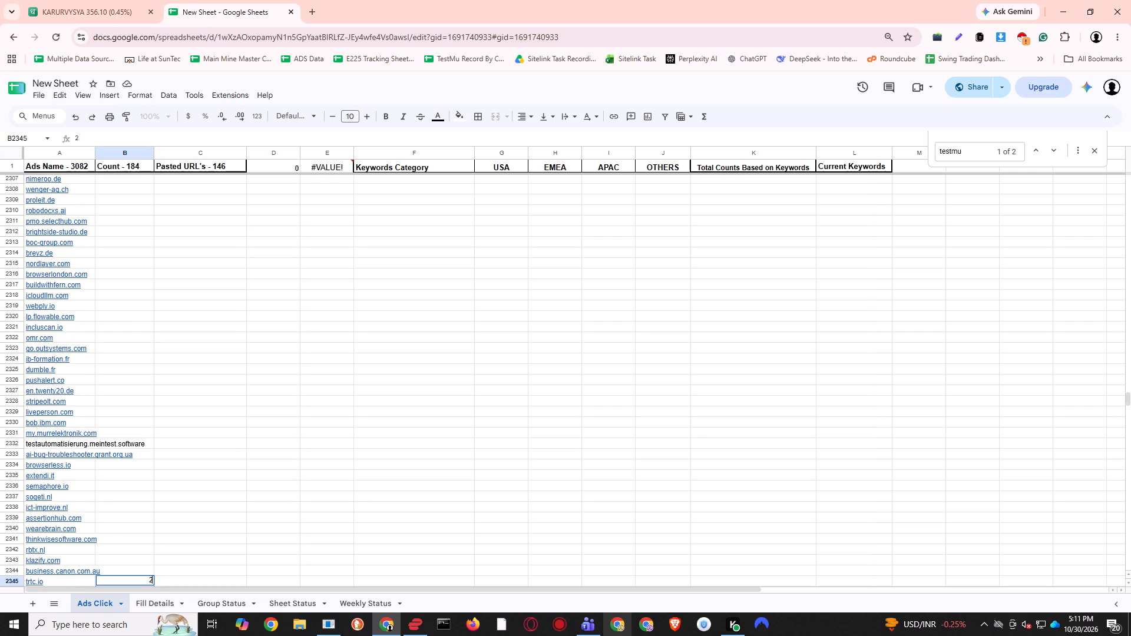
key("ctrl+Down")
Go through the remaining filled cells of the Count column in Ads Click, from trtc.io to the last count at letsflow.ai.
key("ctrl+Down")
key("ctrl+Down")
key("ctrl+Down")
key("ctrl+Down")
key("ctrl+Down")
key("ctrl+Down")
key("ctrl+Down")
key("ctrl+Down")
key("ctrl+Down")
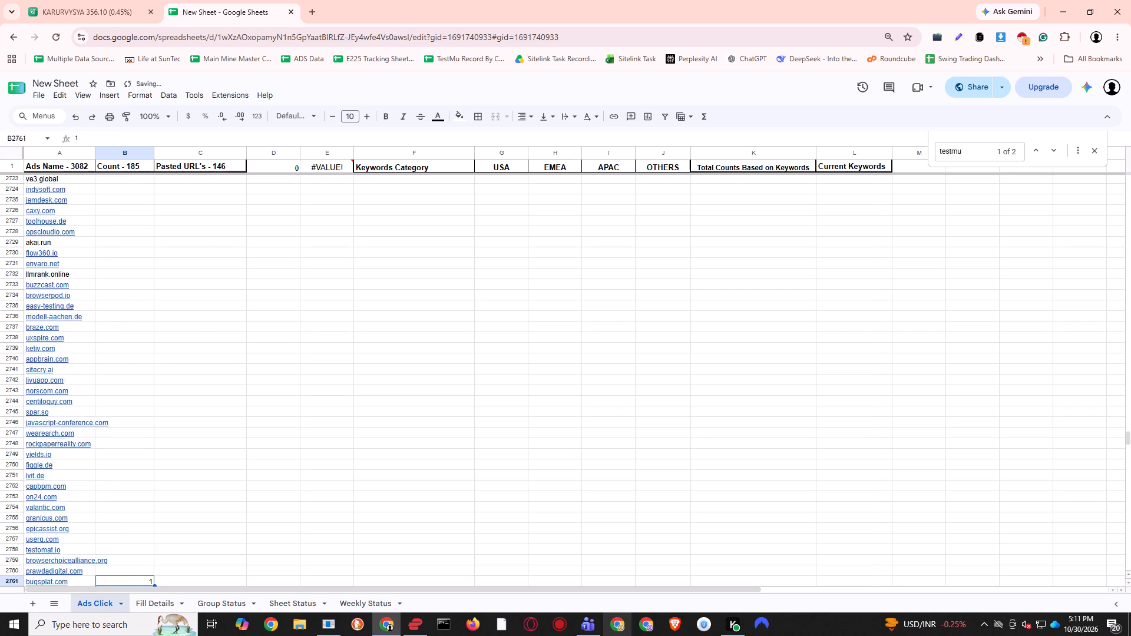
key("ctrl+Down")
key("ctrl+Down")
key("ctrl+Down")
key("ctrl+Down")
key("ctrl+Down")
key("ctrl+Down")
key("ctrl+Down")
key("ctrl+Down")
key("ctrl+Down")
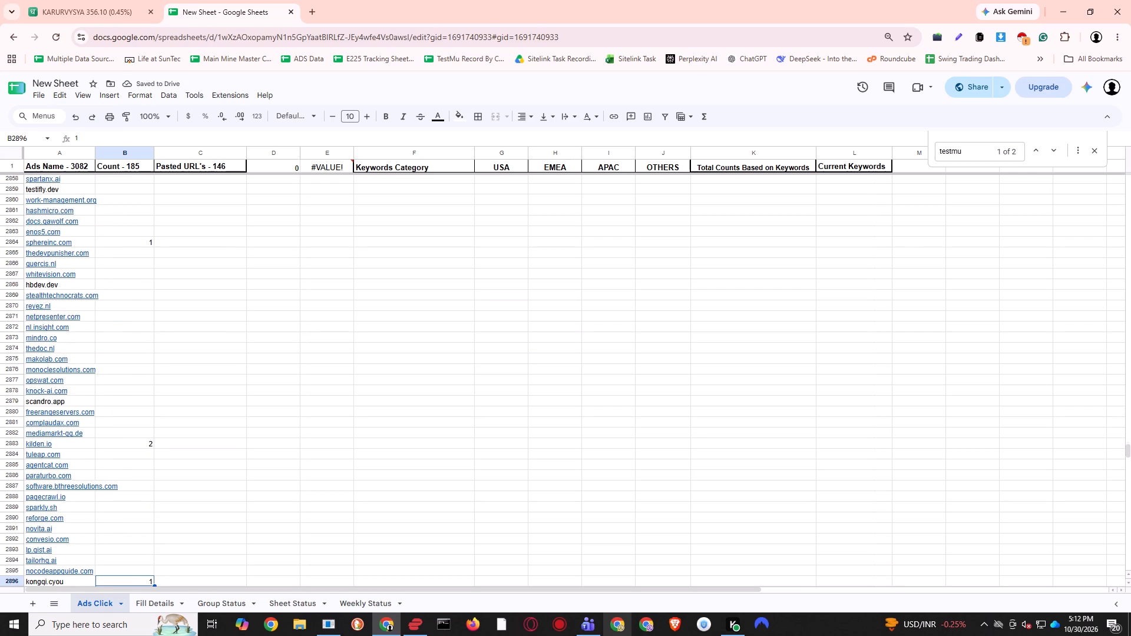
key("ctrl+Down")
key("ctrl+Down")
key("ctrl+Down")
key("ctrl+Down")
key("ctrl+Down")
key("ctrl+Down")
key("ctrl+Down")
key("ctrl+Down")
key("ctrl+Down")
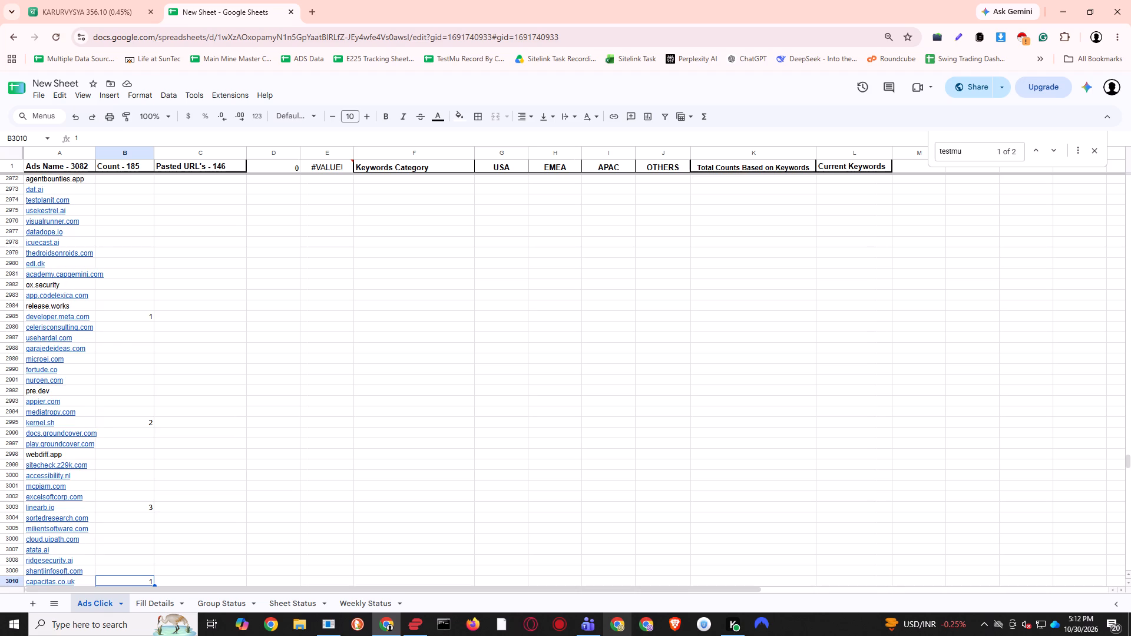
key("ctrl+Down")
key("ctrl+Down")
key("ctrl+Down")
key("ctrl+Down")
key("ctrl+Down")
key("ctrl+Down")
key("ctrl+Down")
key("ctrl+Down")
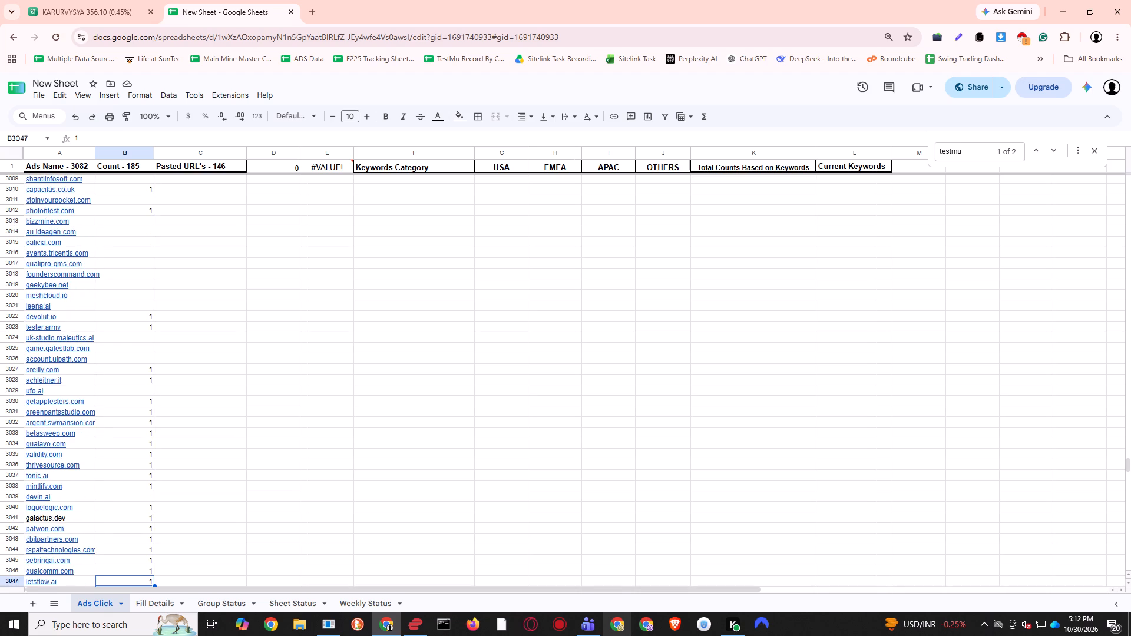
key("ctrl+Down")
key("ctrl+Up")
Check the end of the Ads Name list and the Count column beside it, and save the spreadsheet.
key("Left")
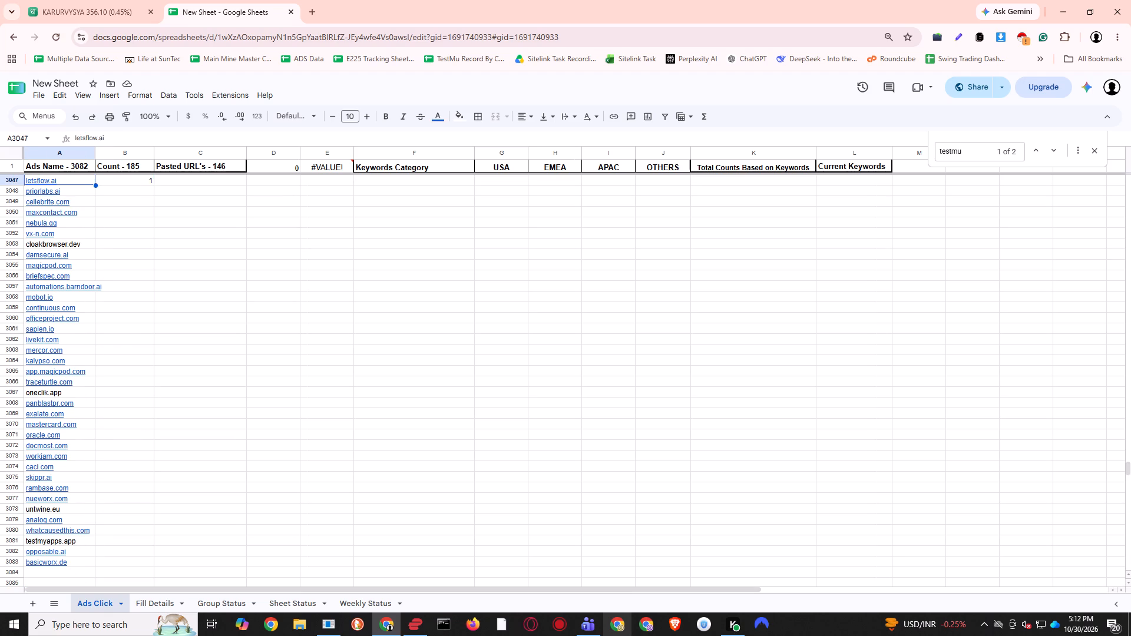
key("ctrl+Down")
key("Down")
key("Up")
key("Right")
key("ctrl+s")
key("ctrl+s")
key("ctrl+Up")
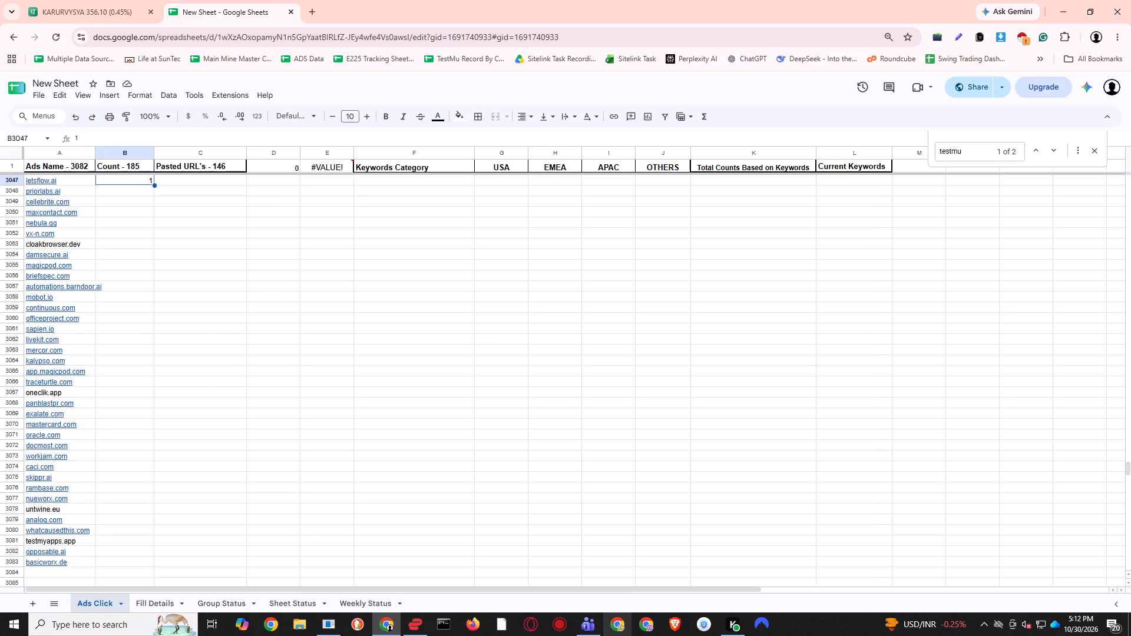
Review the last block of counts, from letsflow.ai up past betasweep.com, and save the spreadsheet again.
key("Up")
key("Up")
key("Up")
key("Up")
key("Up")
key("Up")
key("Up")
key("Up")
key("Up")
key("Up")
key("Up")
key("Up")
key("Up")
key("Up")
scroll(296, 321, "up", 2)
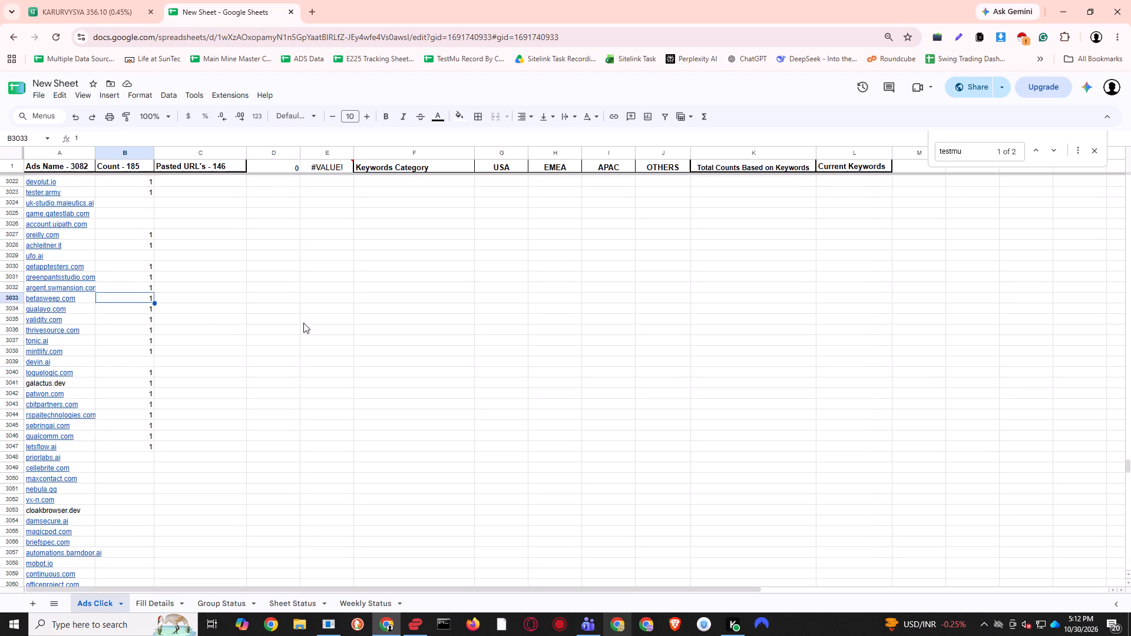
left_click(320, 324)
key("ctrl+s")
left_click(267, 354)
left_click(258, 303)
key("ctrl+s")
left_click(268, 319)
left_click(243, 266)
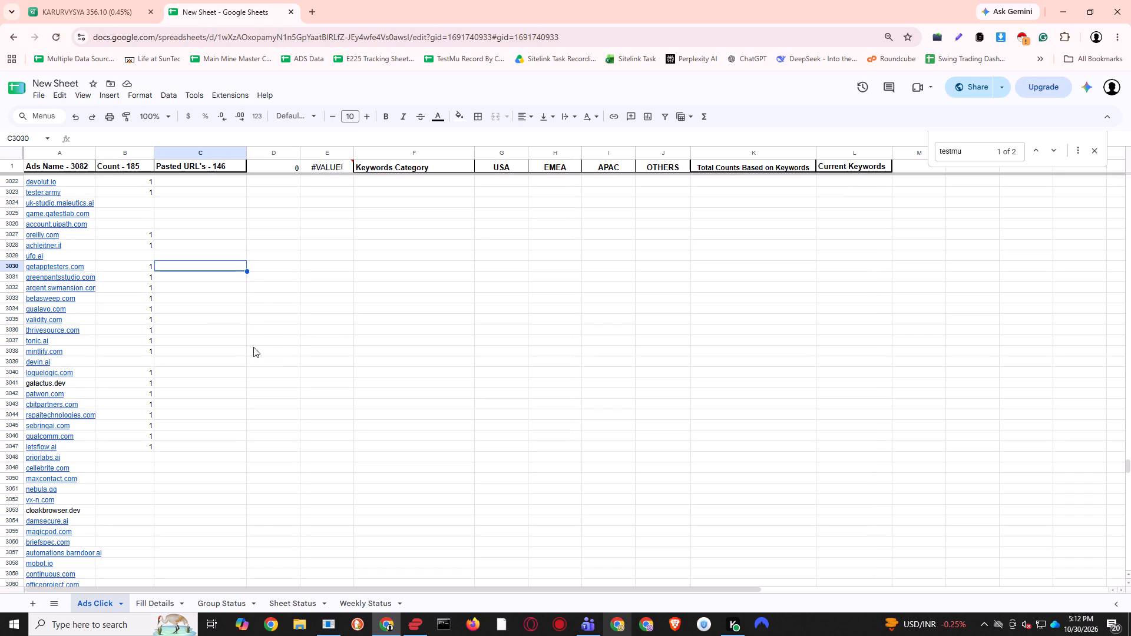
Check the updated totals in Fill Details and Sheet Status, and examine the daily columns in Weekly Status.
scroll(272, 333, "up", 9)
left_click(163, 604)
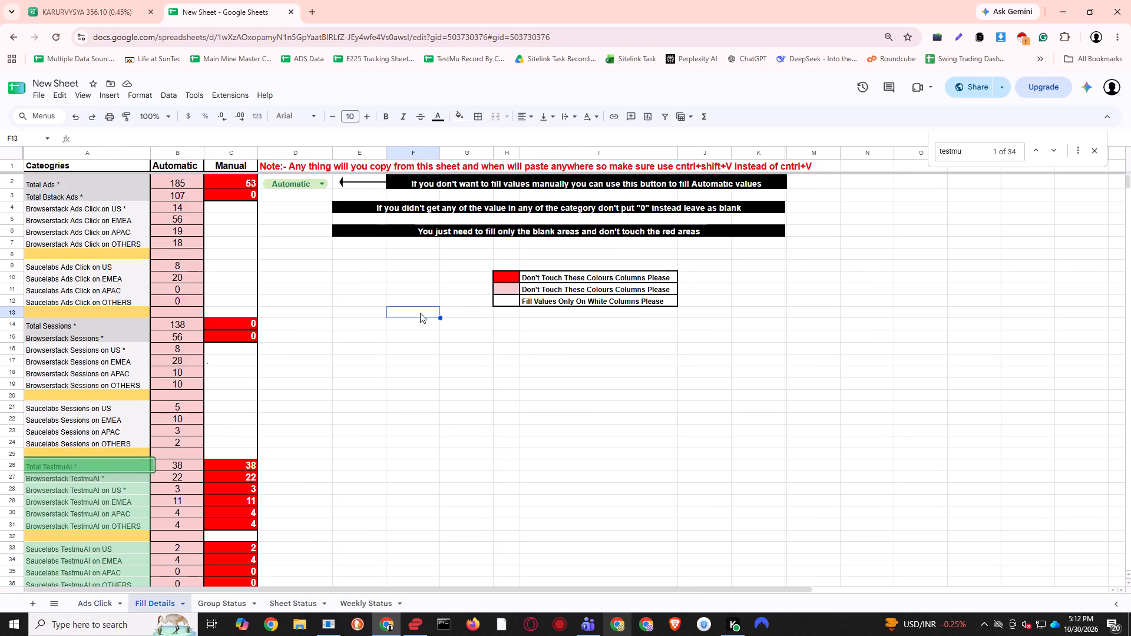
scroll(405, 332, "up", 6)
left_click(294, 604)
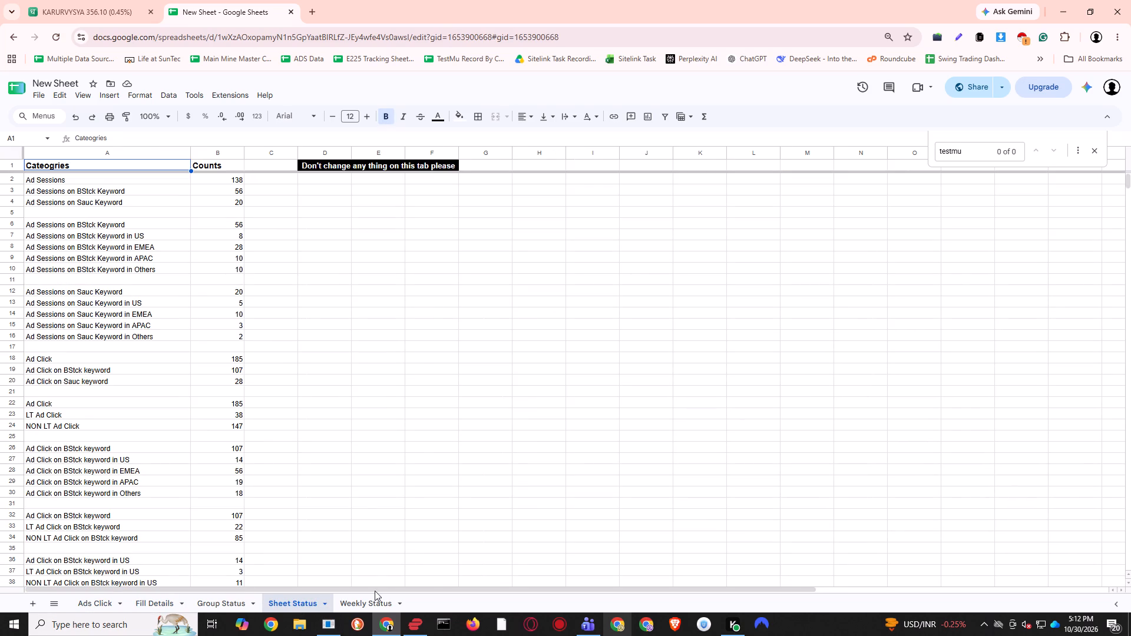
left_click(355, 604)
scroll(449, 469, "up", 14)
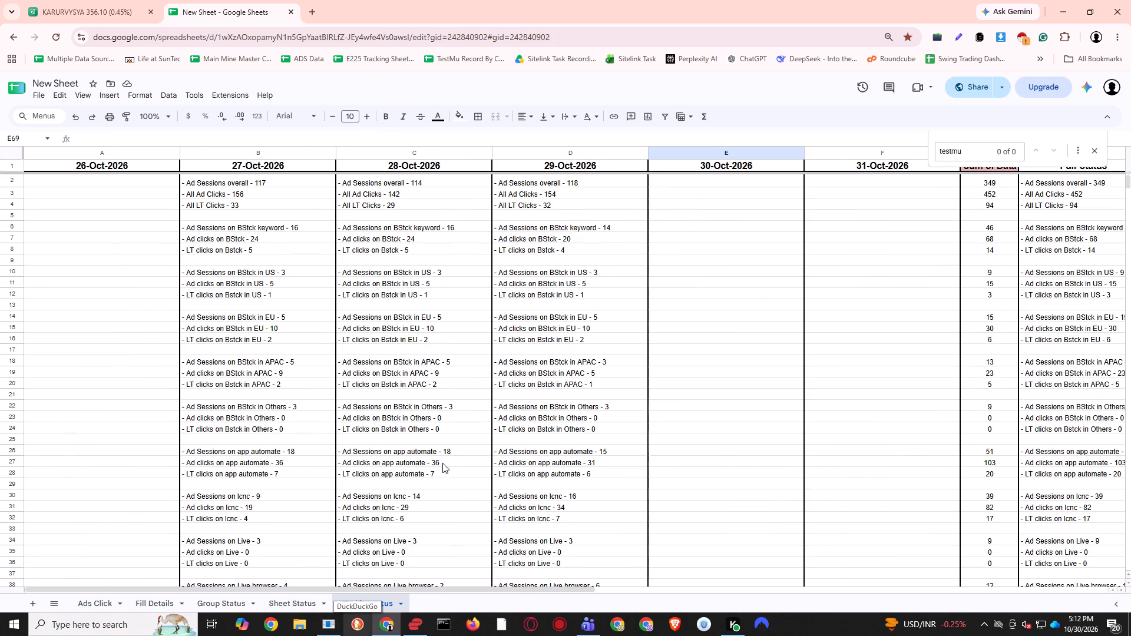
scroll(442, 463, "up", 7)
Open the spreadsheet's Apps Script project and run the archiveDailyStatus function from archiveDailyStatus.gs.
left_click(216, 97)
left_click(236, 144)
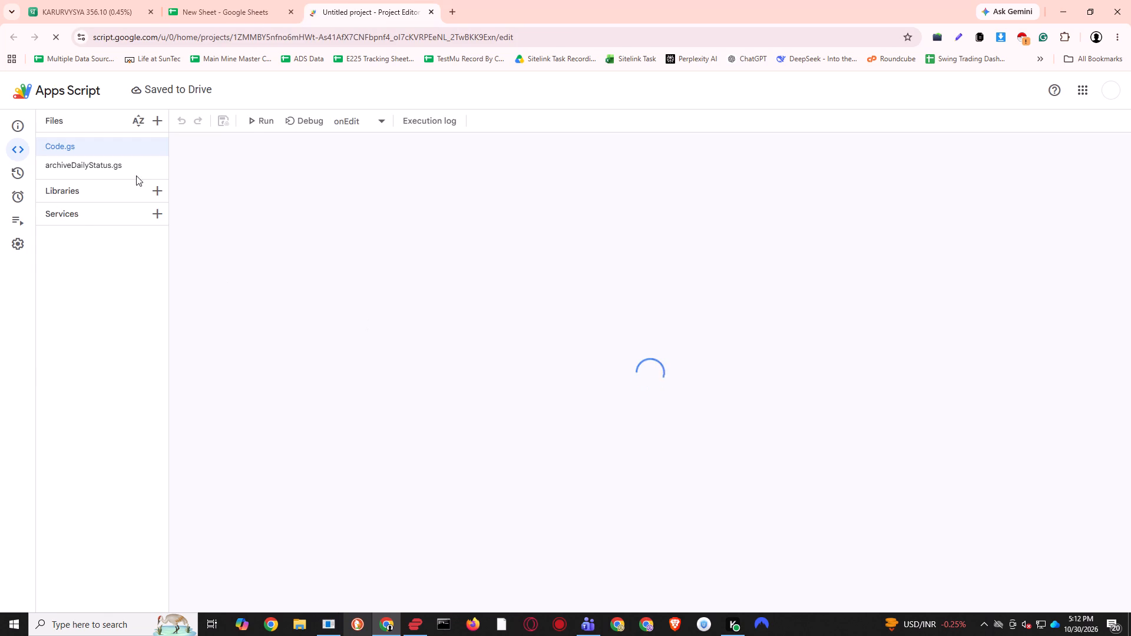
left_click(104, 164)
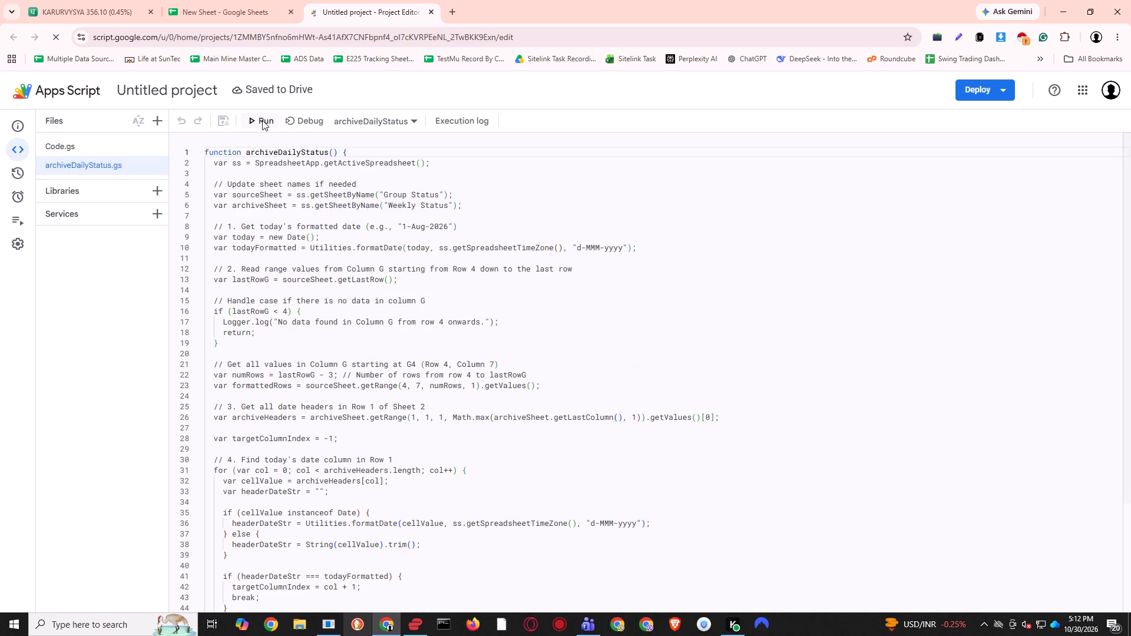
left_click(262, 120)
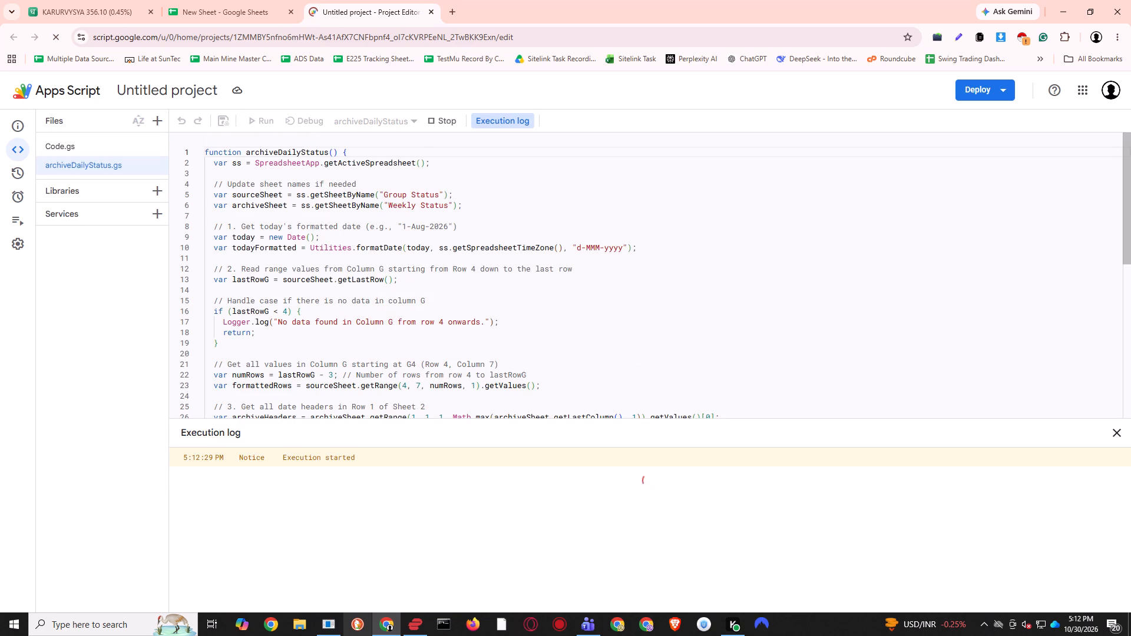
Return to the Weekly Status sheet, close the find bar and review the 30-Oct-2026 column down to the G2 Comparisons row.
left_click(219, 0)
left_click(882, 336)
scroll(881, 339, "up", 2)
scroll(881, 339, "down", 1)
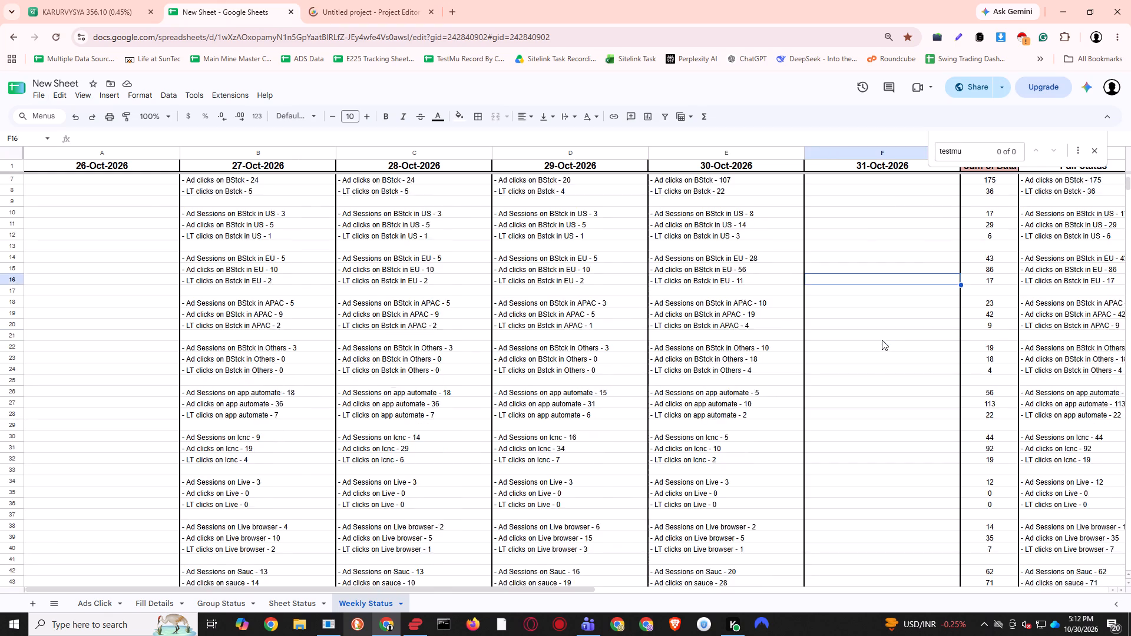
scroll(882, 340, "down", 1)
scroll(882, 340, "up", 10)
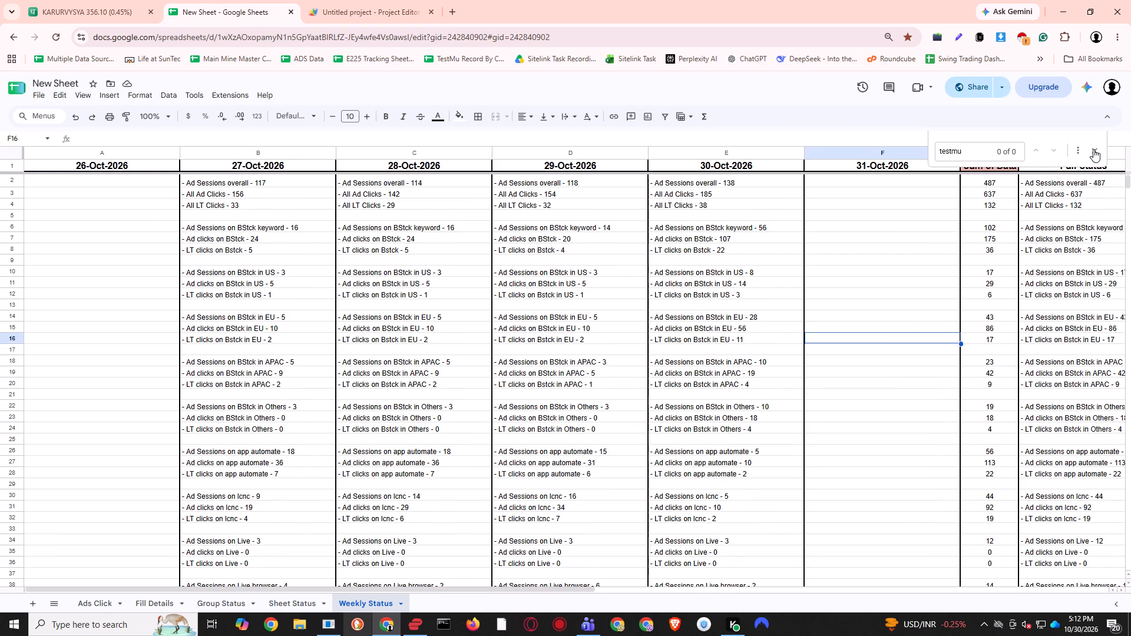
left_click(1093, 149)
scroll(855, 288, "down", 7)
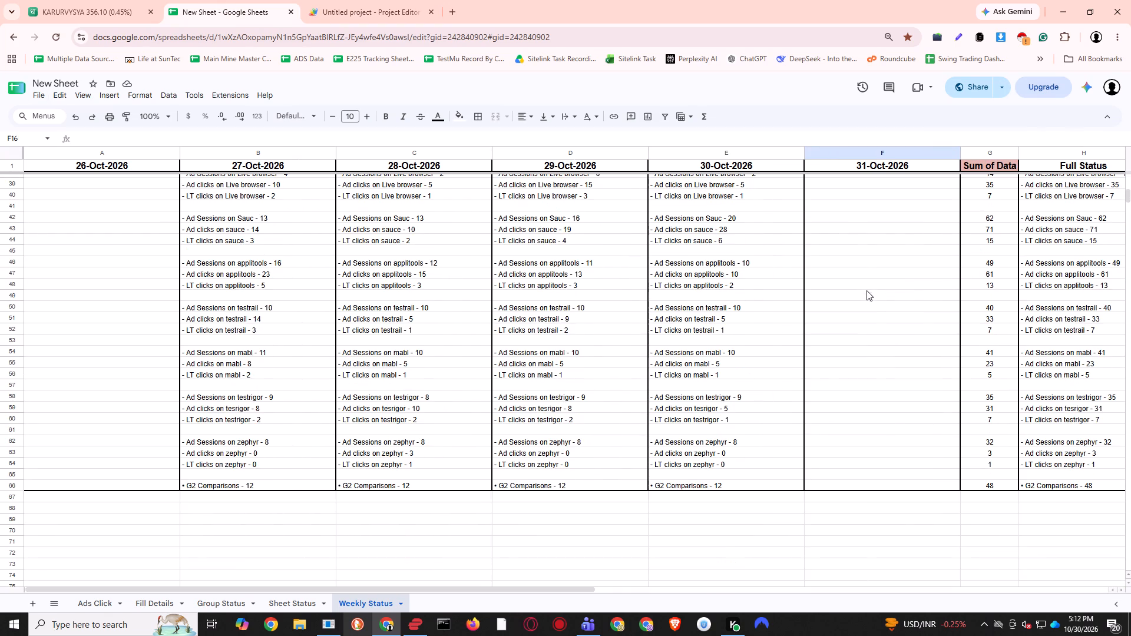
scroll(865, 302, "up", 13)
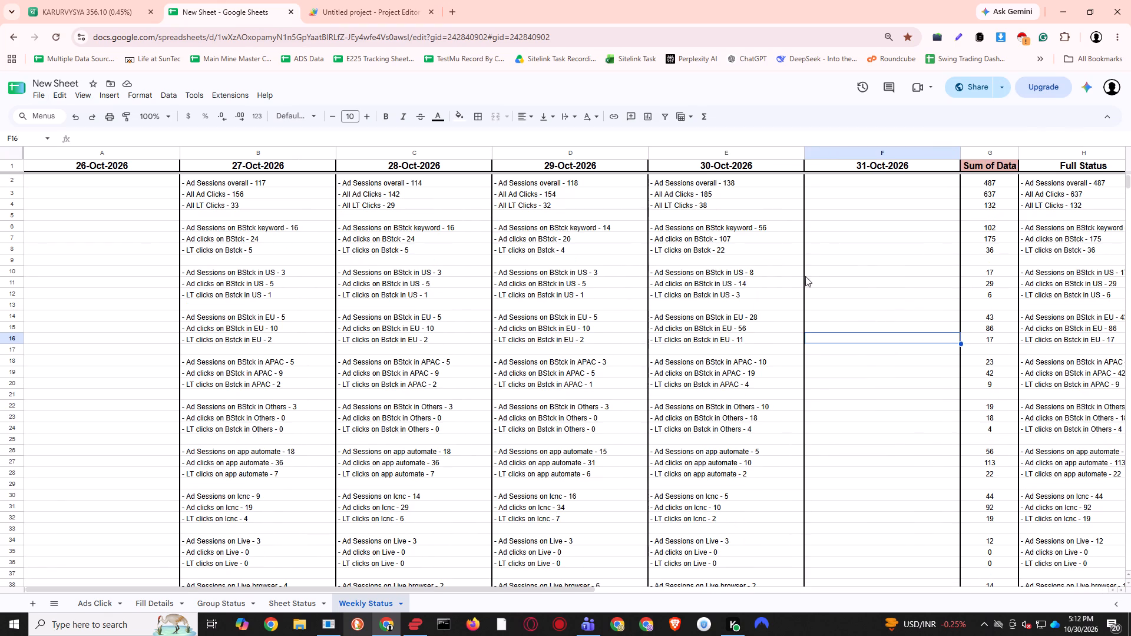
scroll(823, 258, "up", 2)
Examine the All LT Clicks row from the 30-Oct-2026 column across to the Full Status cell H4.
left_click(755, 206)
key("Tab")
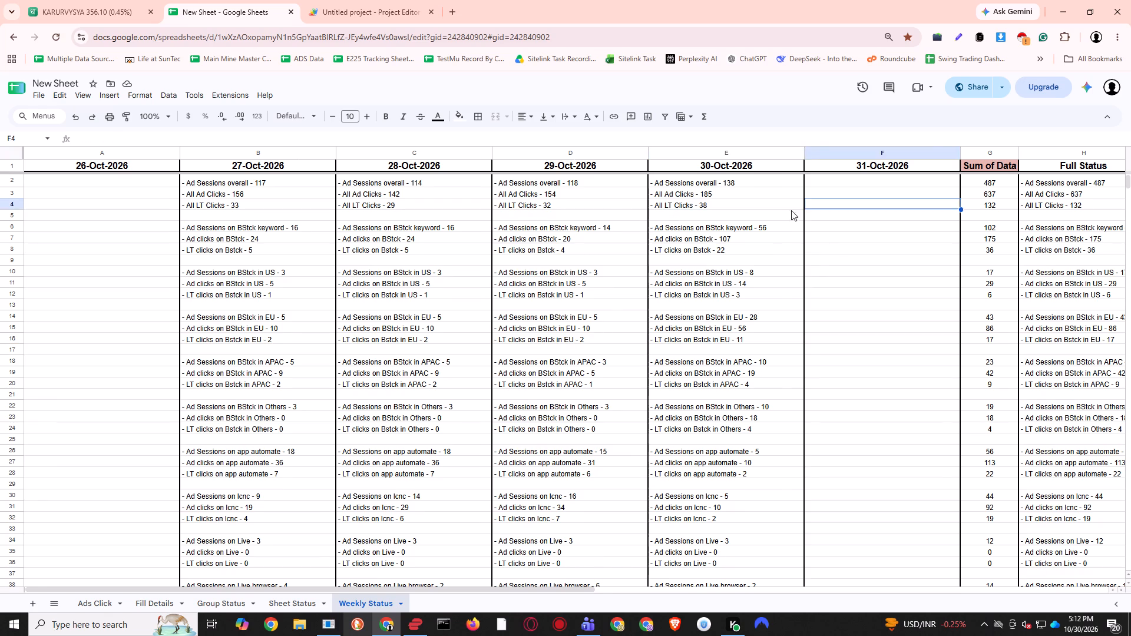
key("Tab")
key("Tab")
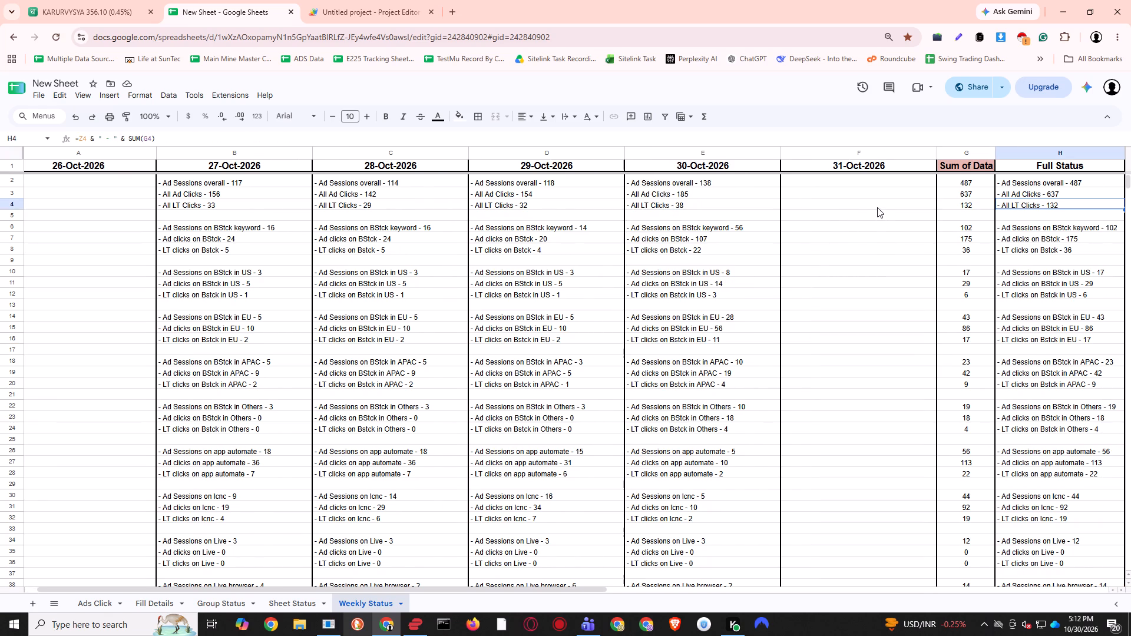
Examine the Sum of Data and Full Status columns of Weekly Status, from the overall ad sessions row down through the keyword groups.
scroll(875, 208, "down", 6)
scroll(878, 217, "up", 13)
left_click(881, 181)
key("Tab")
key("Tab")
key("Tab")
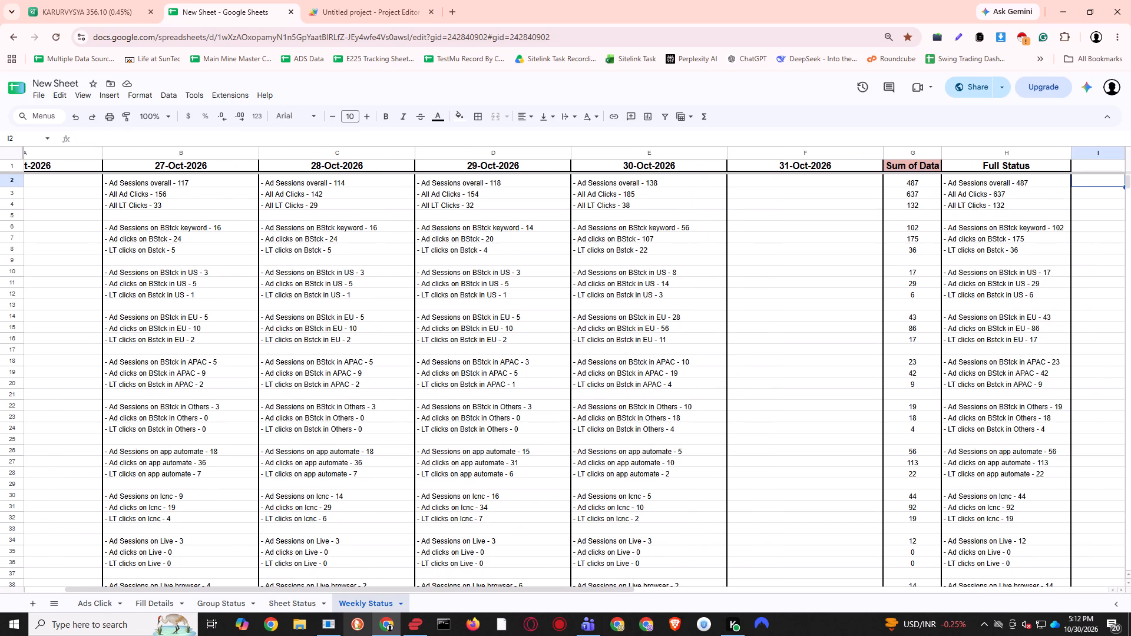
key("Left")
scroll(892, 196, "down", 4)
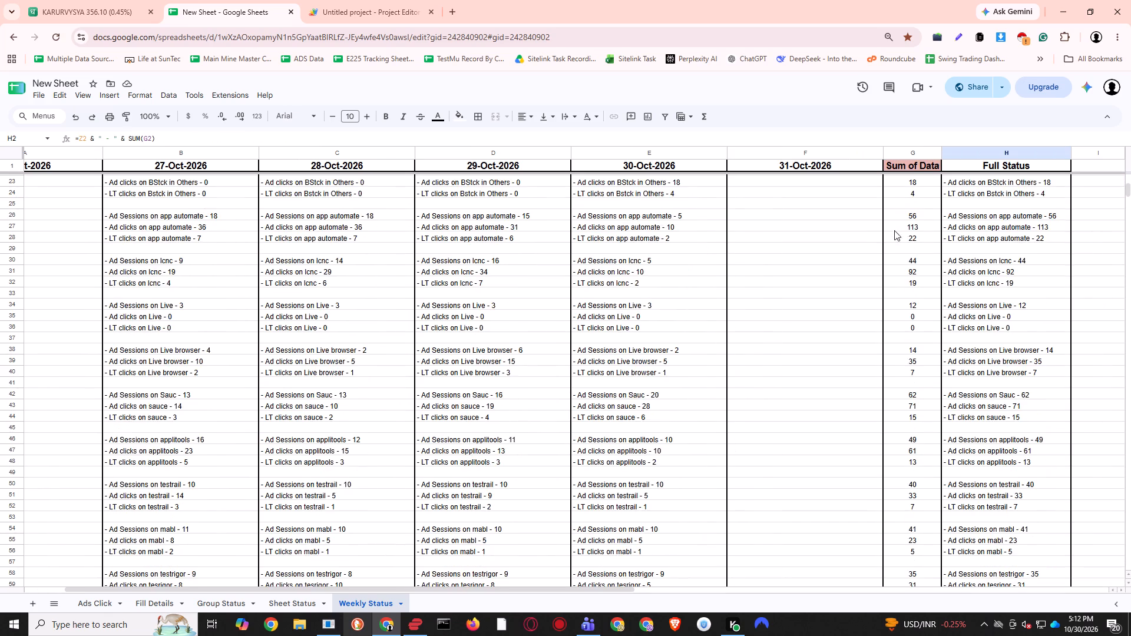
scroll(889, 264, "down", 2)
scroll(888, 261, "up", 8)
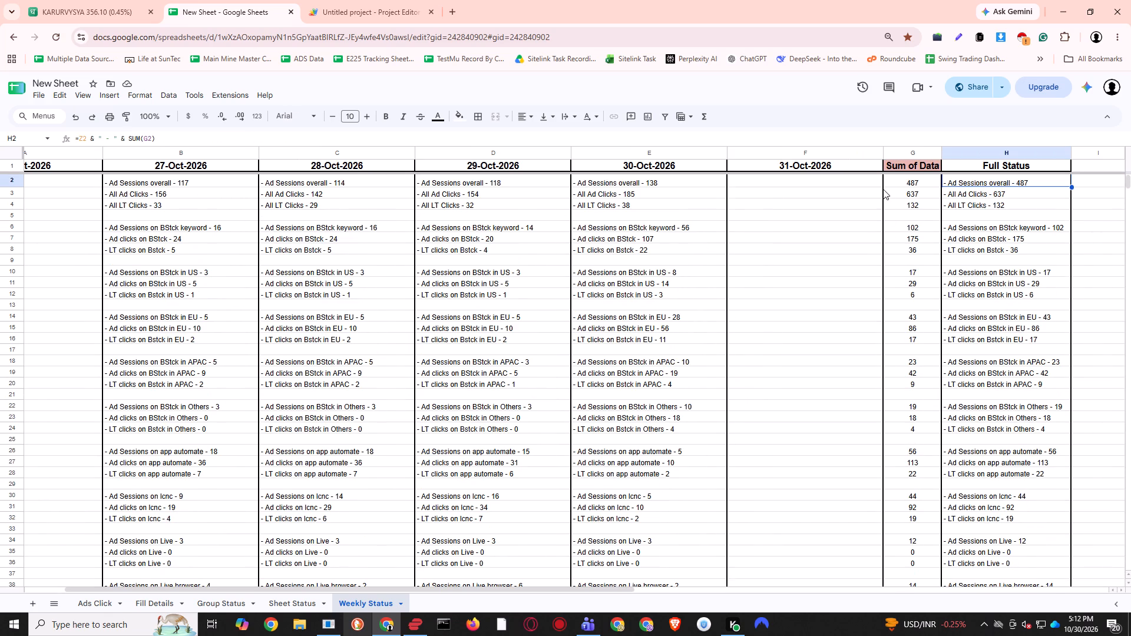
Copy the Full Status column range H2:H66, from the Ad Sessions overall row through the G2 Comparisons row.
left_click(877, 181)
key("Tab")
key("Tab")
key("shift+Down")
key("shift+Down")
key("shift+Down")
key("shift+Down")
key("shift+Down")
key("shift+Down")
key("shift+Down")
key("shift+Down")
key("shift+Down")
key("shift+Down")
key("shift+Down")
key("shift+Down")
key("shift+Down")
key("shift+Down")
key("shift+Down")
key("shift+Down")
key("shift+Down")
key("shift+Down")
key("shift+Down")
key("shift+Down")
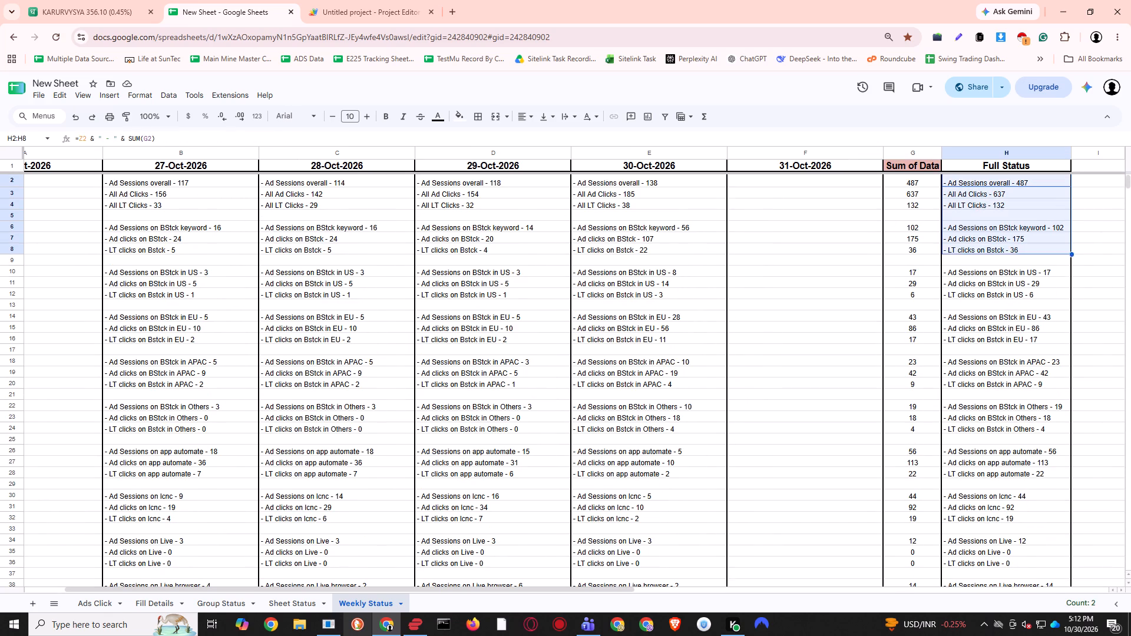
key("shift+Down")
key("shift+Down")
key("shift+Down")
key("shift+Down")
key("shift+Down")
key("shift+Down")
key("shift+Down")
key("shift+Down")
key("shift+Down")
key("shift+Down")
key("shift+Down")
key("shift+Down")
key("shift+Down")
key("shift+Down")
key("shift+Down")
key("shift+Down")
key("shift+Down")
key("shift+Down")
key("shift+Down")
key("shift+Down")
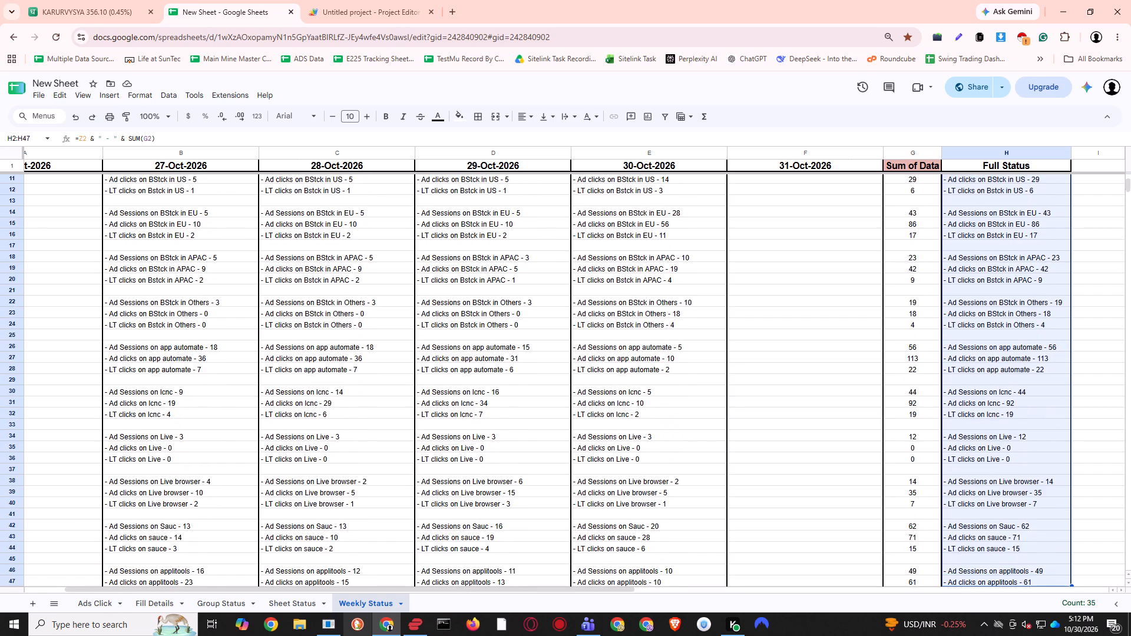
key("shift+Up")
key("shift+Up")
key("shift+Up")
key("shift+Up")
key("shift+Up")
key("shift+Up")
key("shift+Up")
key("shift+Up")
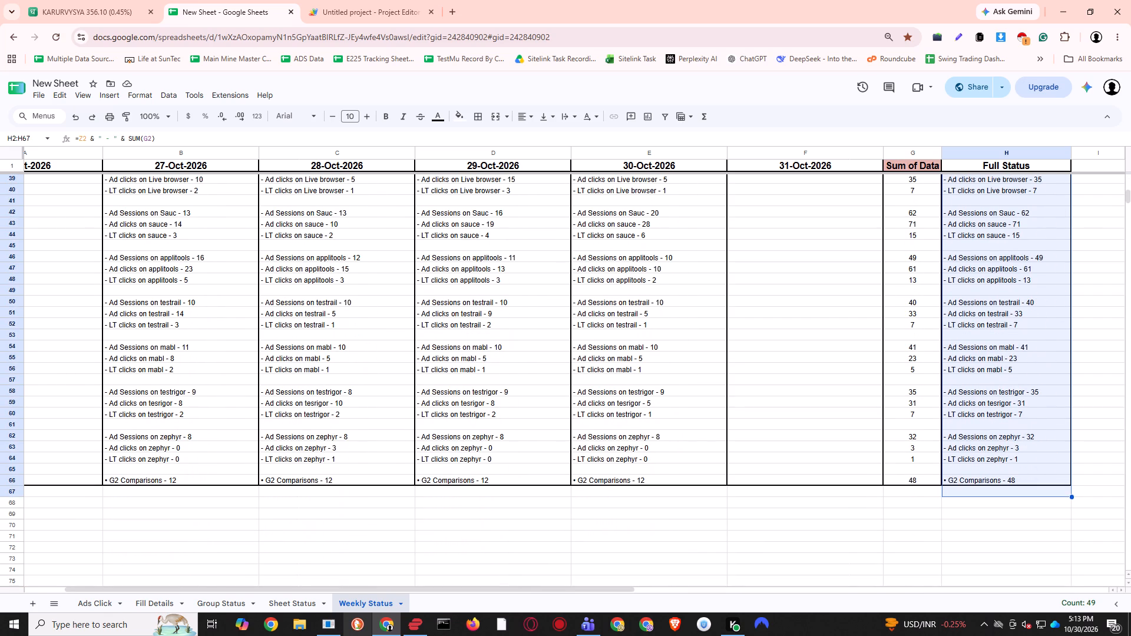
key("shift+Up")
key("ctrl+v")
key("ctrl+c")
key("ctrl+c")
key("ctrl+c")
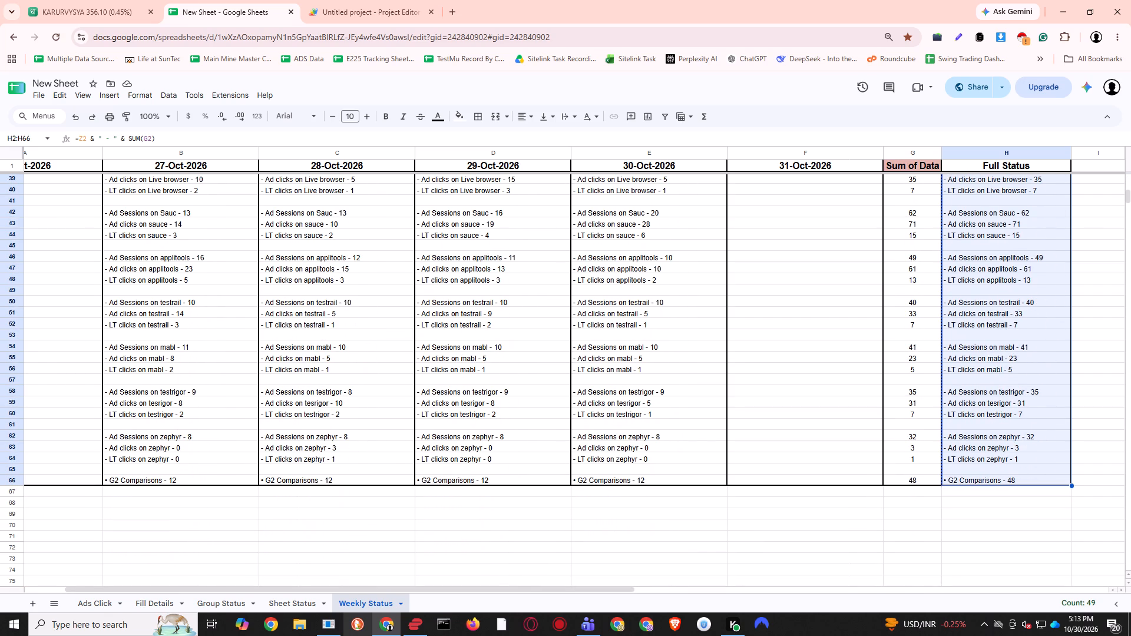
key("ctrl+c")
key("ctrl+c")
key("ctrl+c")
key("ctrl+c")
key("ctrl+c")
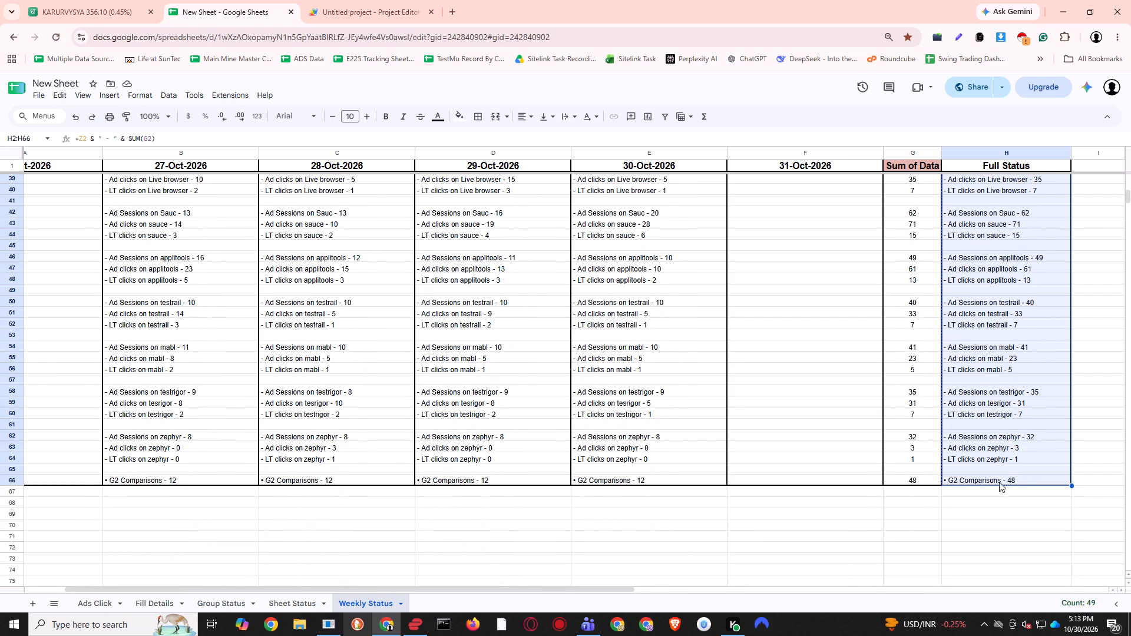
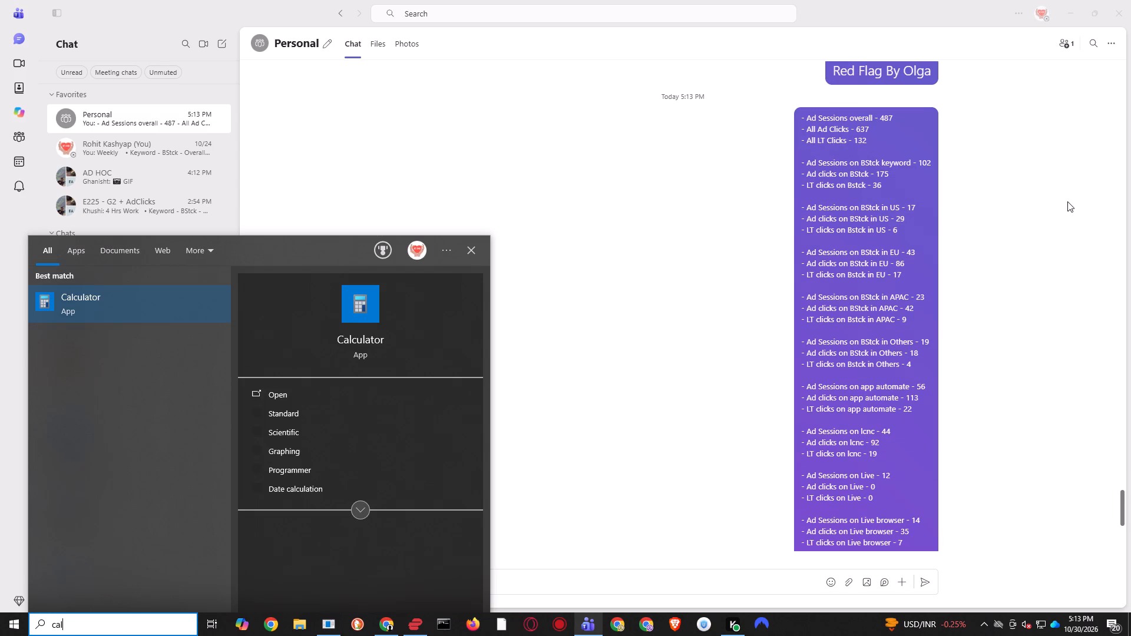
Open Calculator, place it beside the posted ad-click status message, and enter the BStck ad clicks value 175.
key("Return")
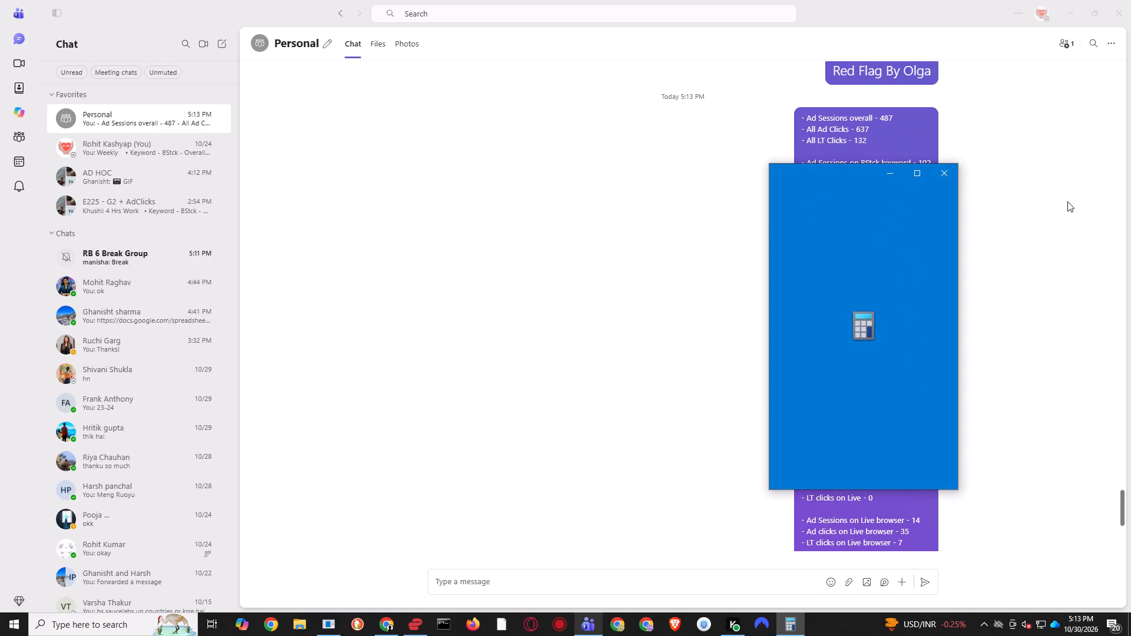
left_click_drag(855, 172, 593, 137)
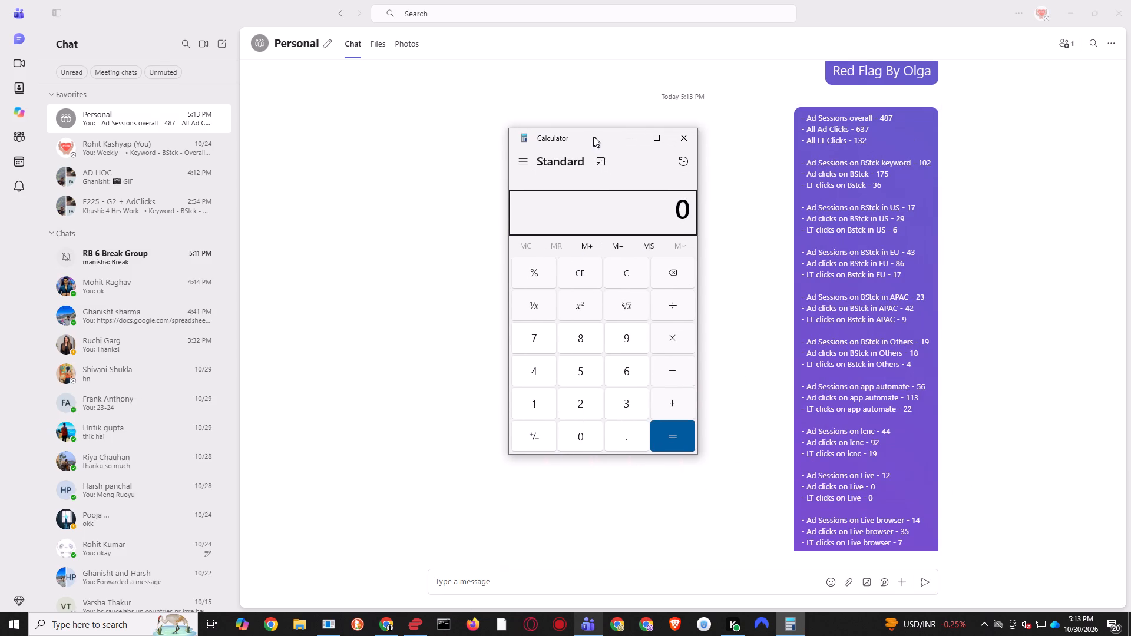
left_click_drag(593, 137, 594, 137)
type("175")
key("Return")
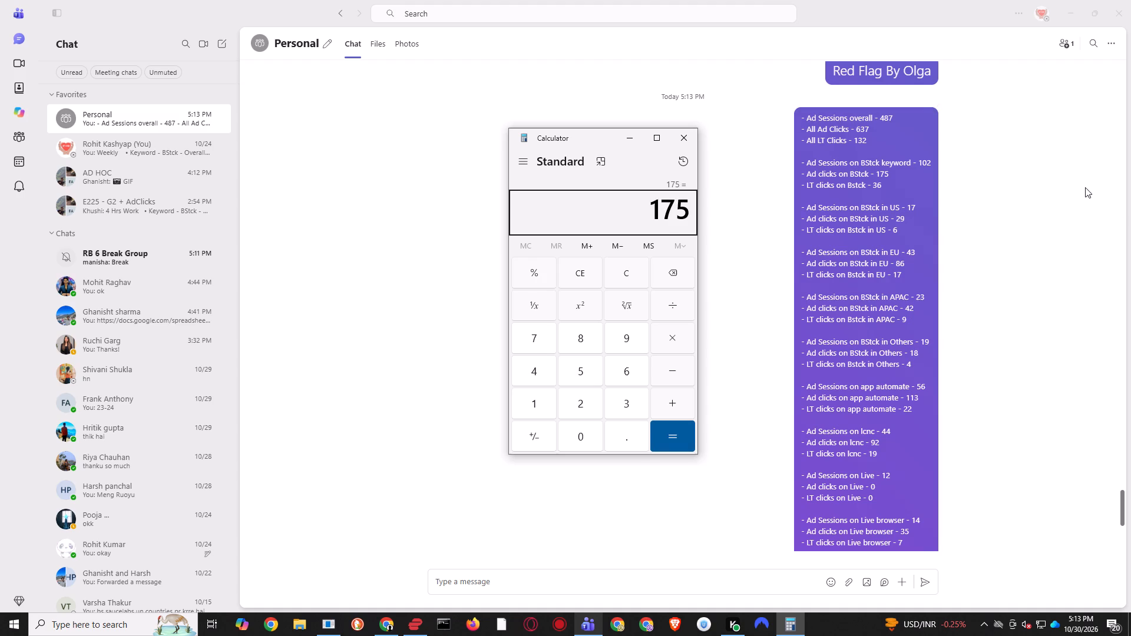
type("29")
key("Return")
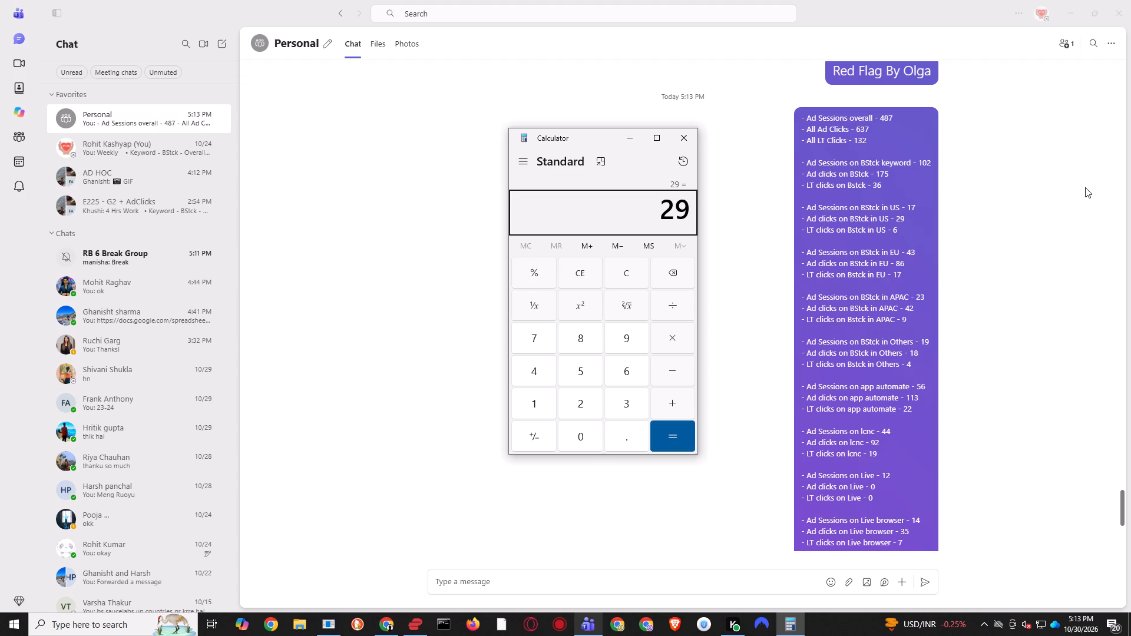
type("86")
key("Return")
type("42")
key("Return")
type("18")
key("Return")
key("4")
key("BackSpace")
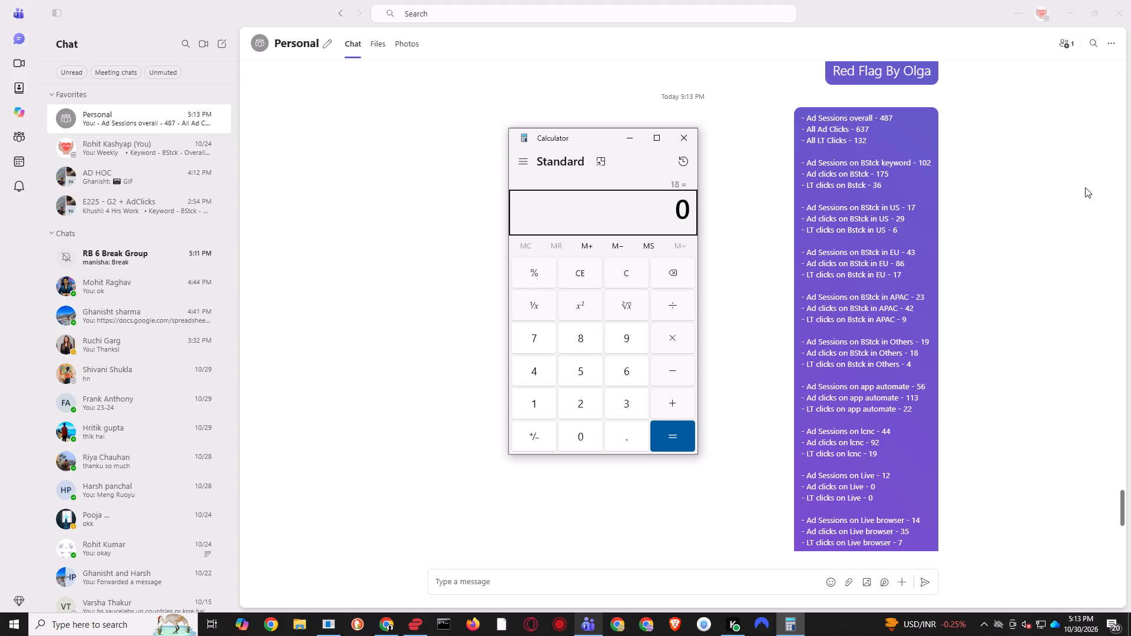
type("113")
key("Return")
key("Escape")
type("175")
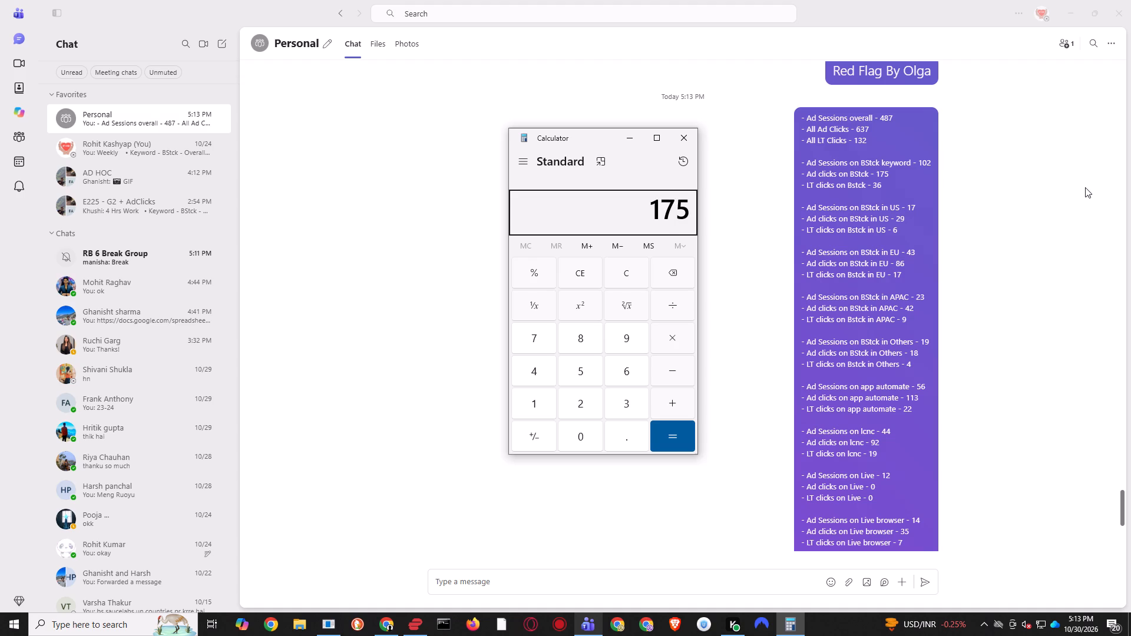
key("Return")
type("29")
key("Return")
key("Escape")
type("175+")
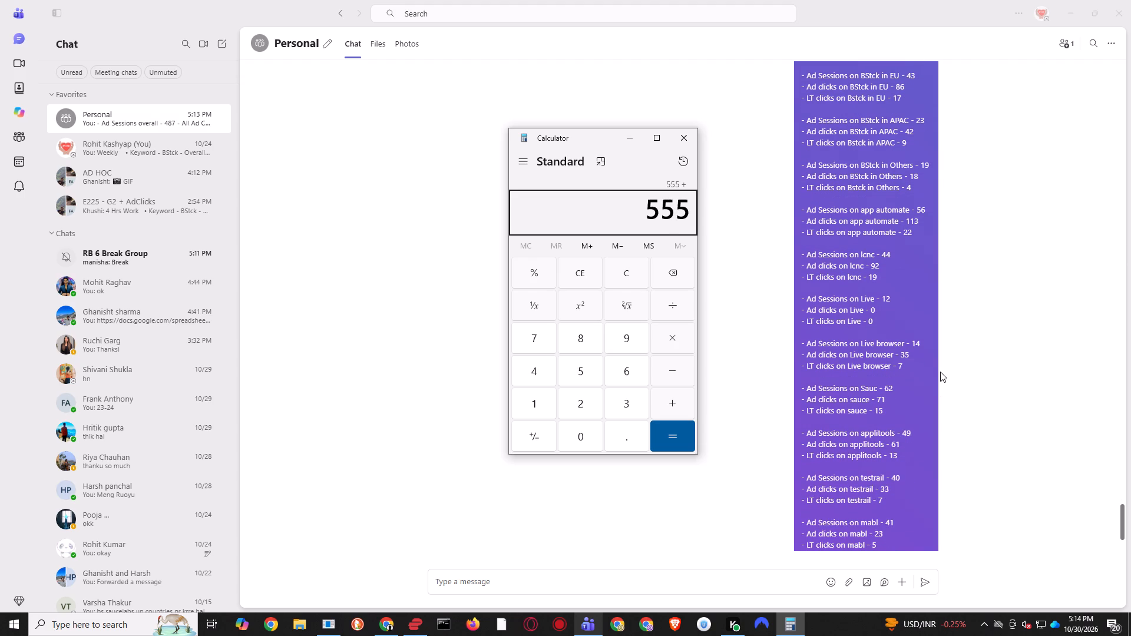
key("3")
type("5+")
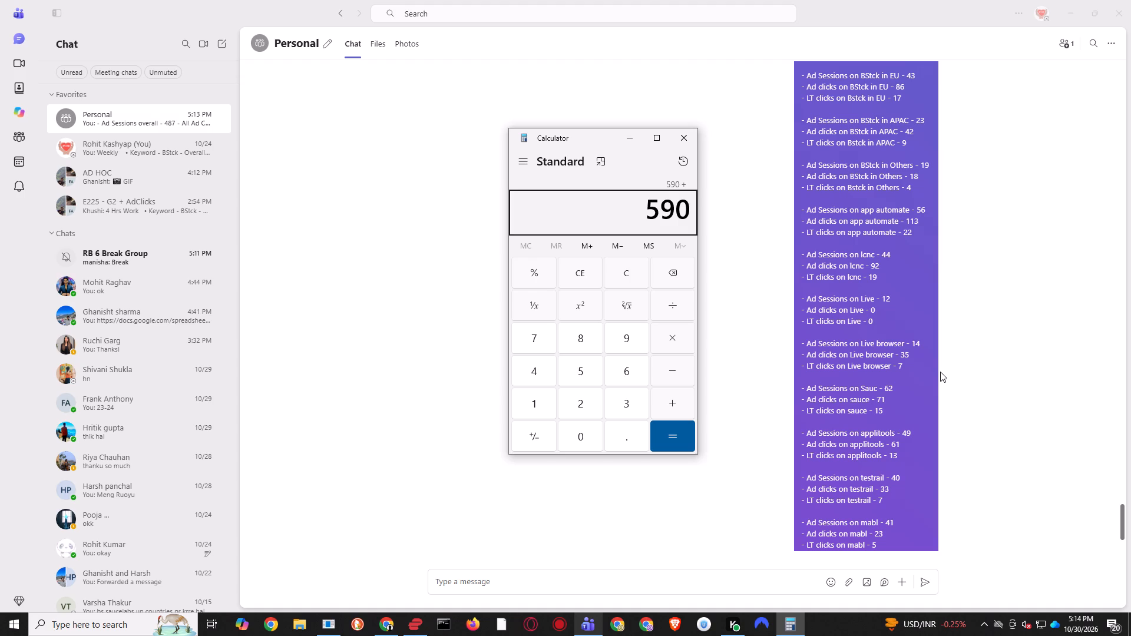
type("71+61+")
type("33+23+")
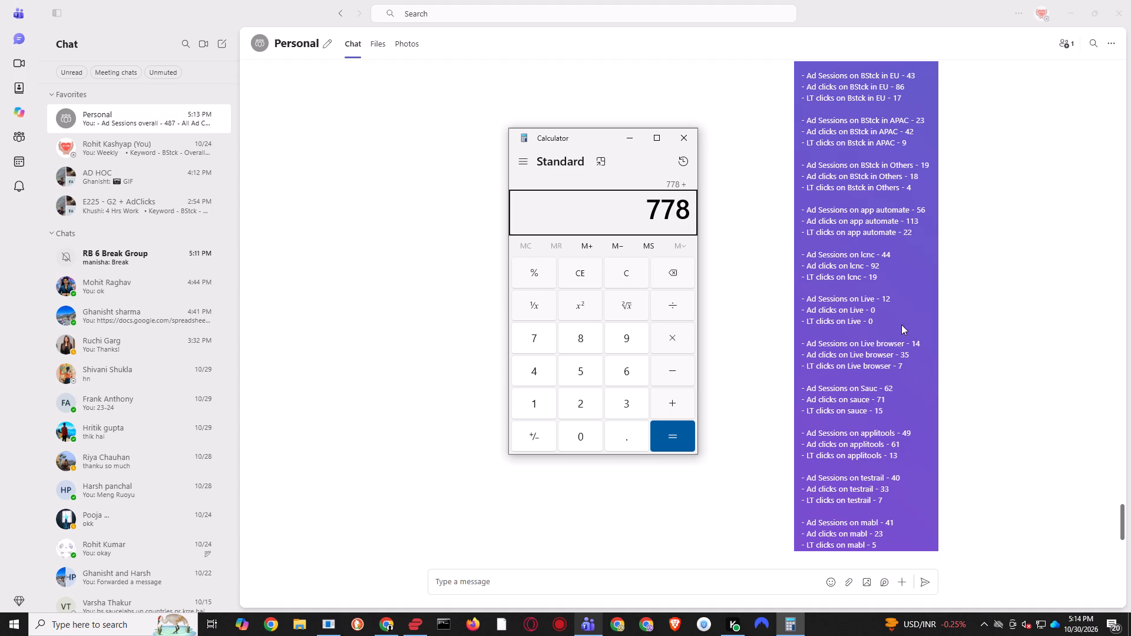
scroll(859, 372, "down", 5)
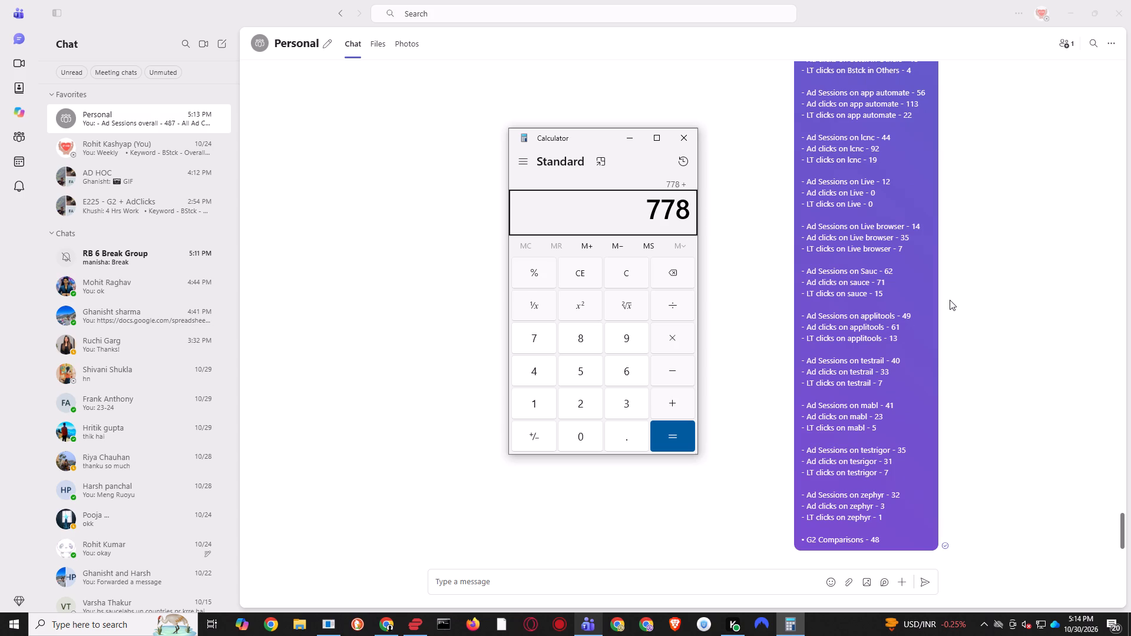
type("31+")
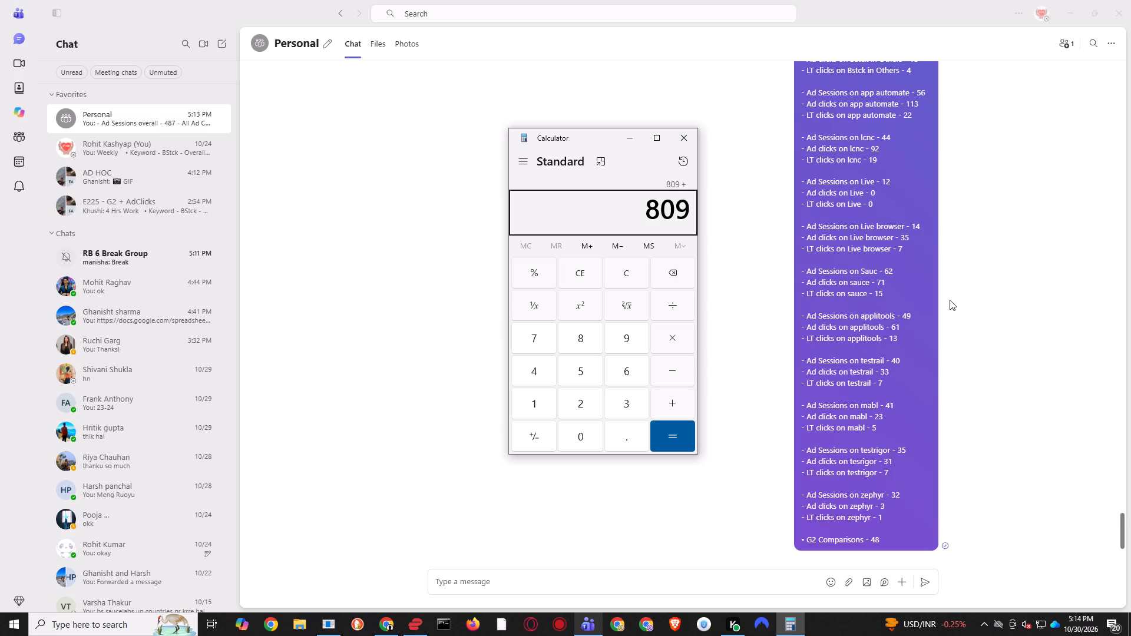
key("3")
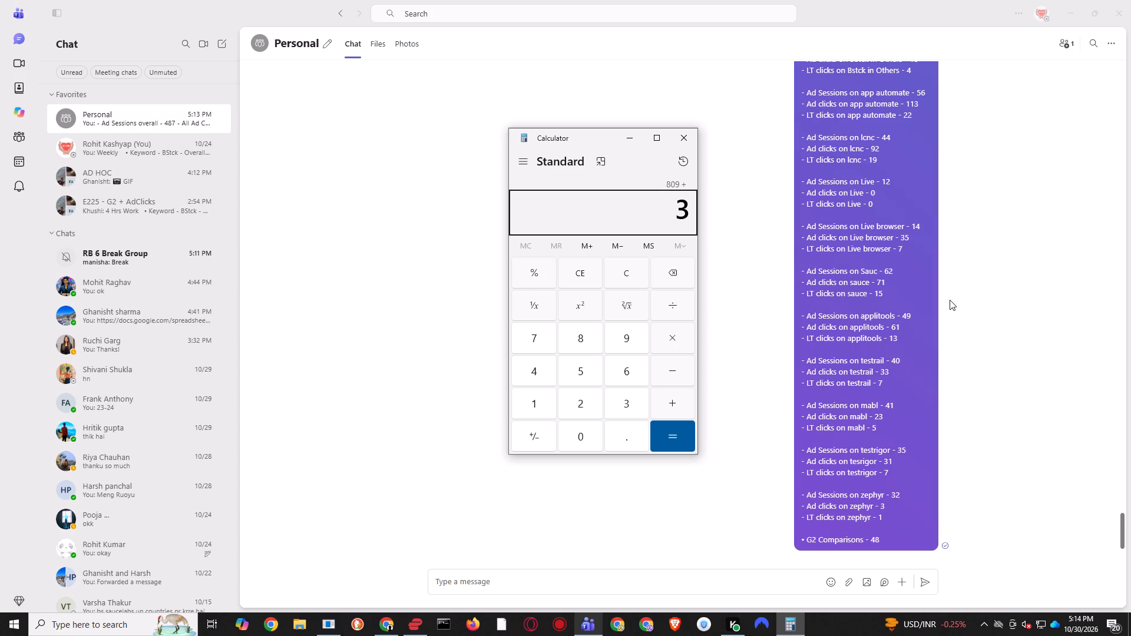
key("Return")
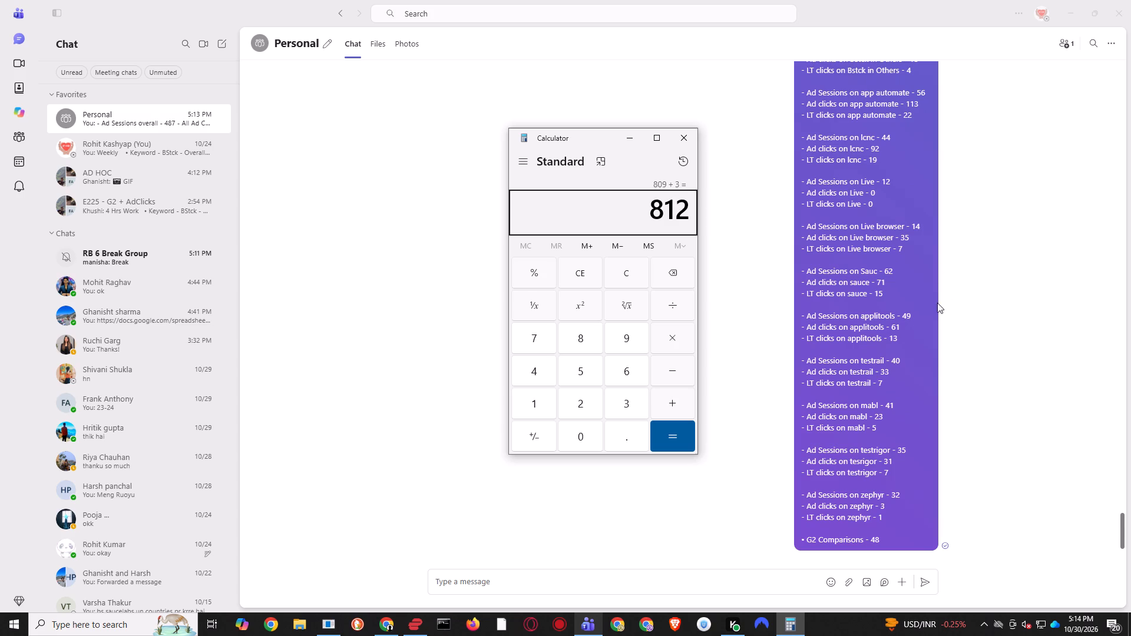
Subtract the 175 BStck keyword ad clicks from the sum to check All Ad Clicks, and clear the calculation.
scroll(937, 303, "up", 5)
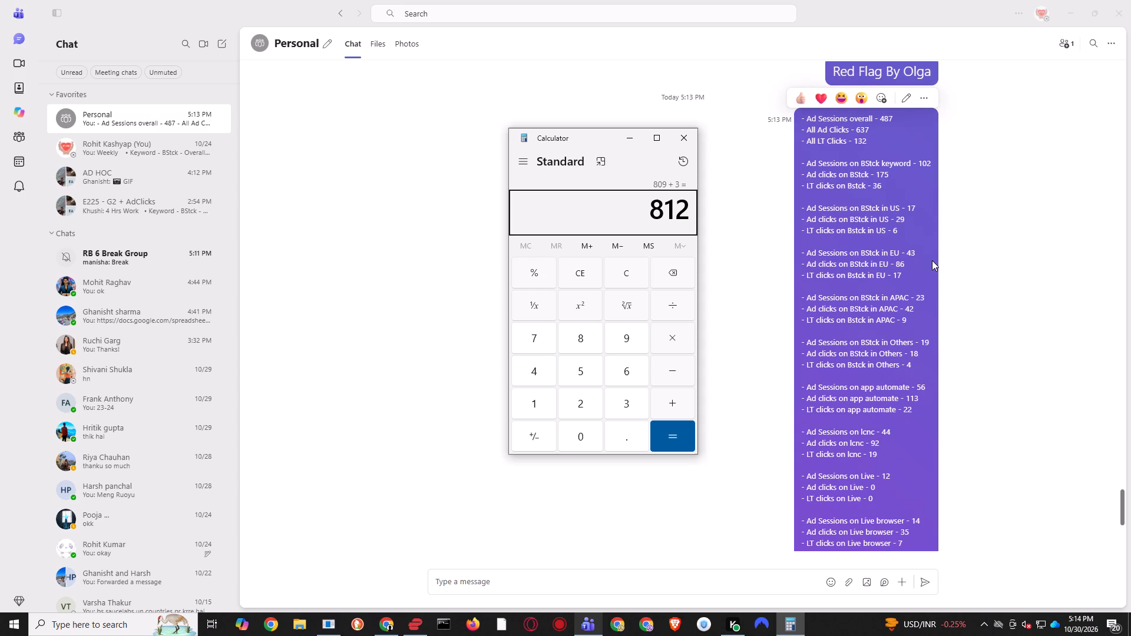
key("minus")
type("175")
key("Return")
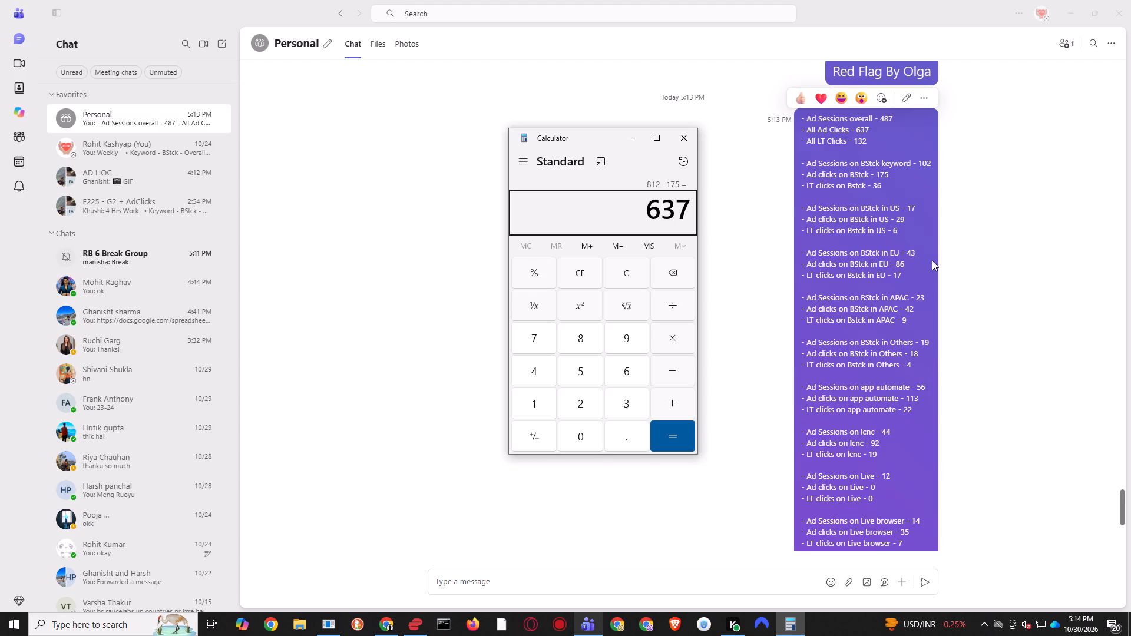
key("Escape")
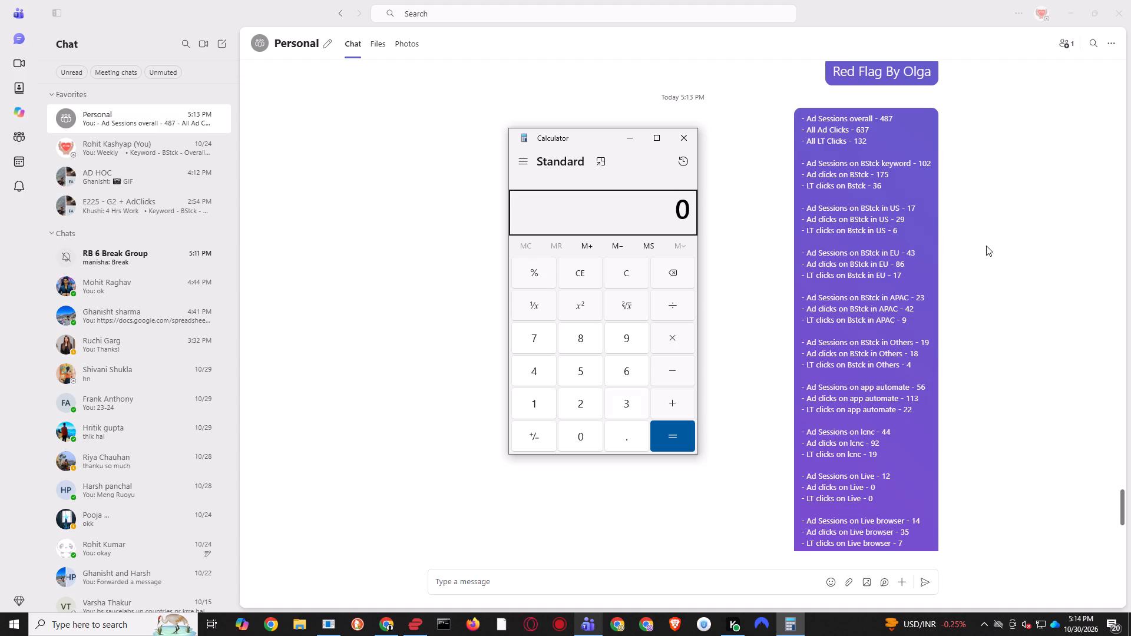
Add up the status message's LT clicks from Bstck through zephyr: 36+6+17+9+4+22+19+7+15+13+7+5+7+1.
key("3")
type("6+6+17+9+4+22+")
type("19")
key("plus")
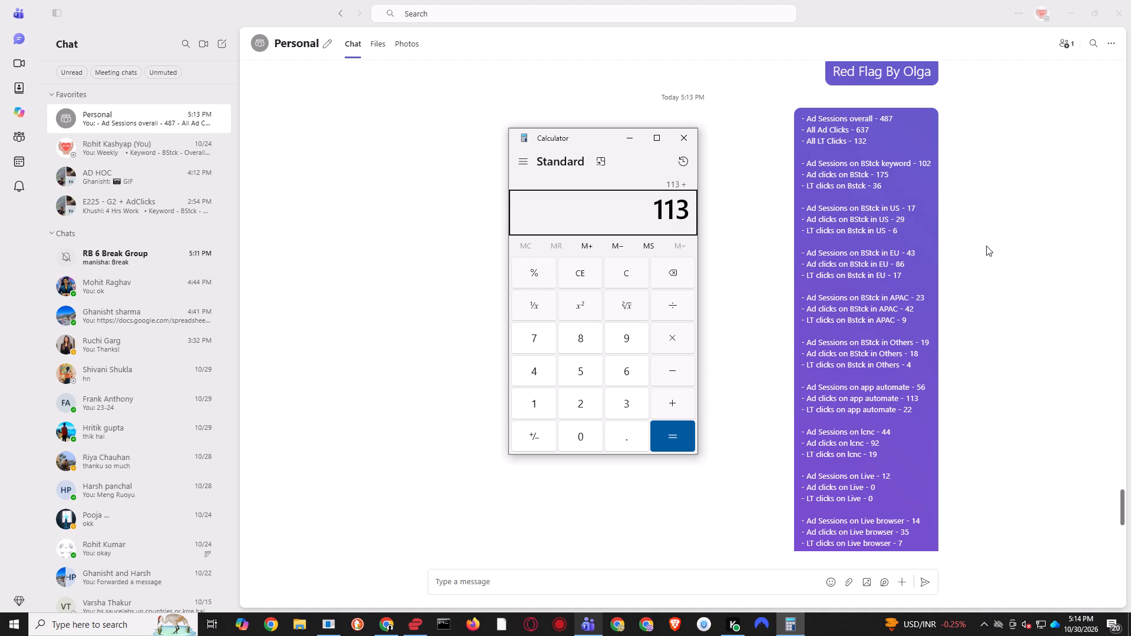
scroll(948, 244, "down", 4)
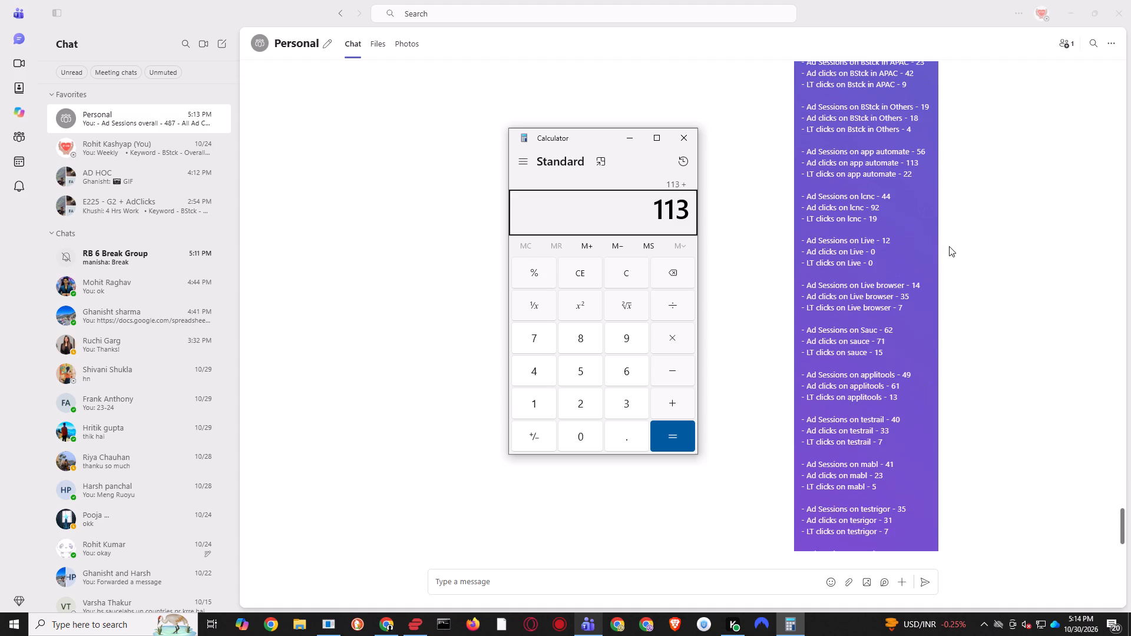
scroll(950, 247, "down", 2)
type("7+15+13+7+5+7+1")
key("plus")
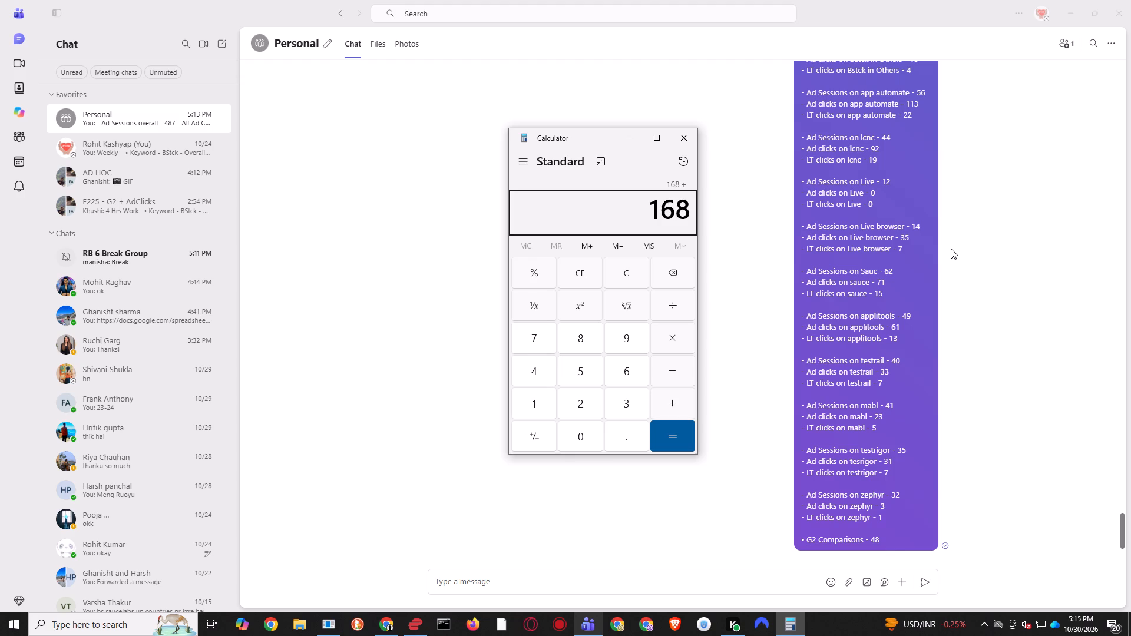
Subtract the 36 Bstck keyword LT clicks from the sum to check All LT Clicks, and clear the calculation.
key("minus")
scroll(951, 249, "up", 3)
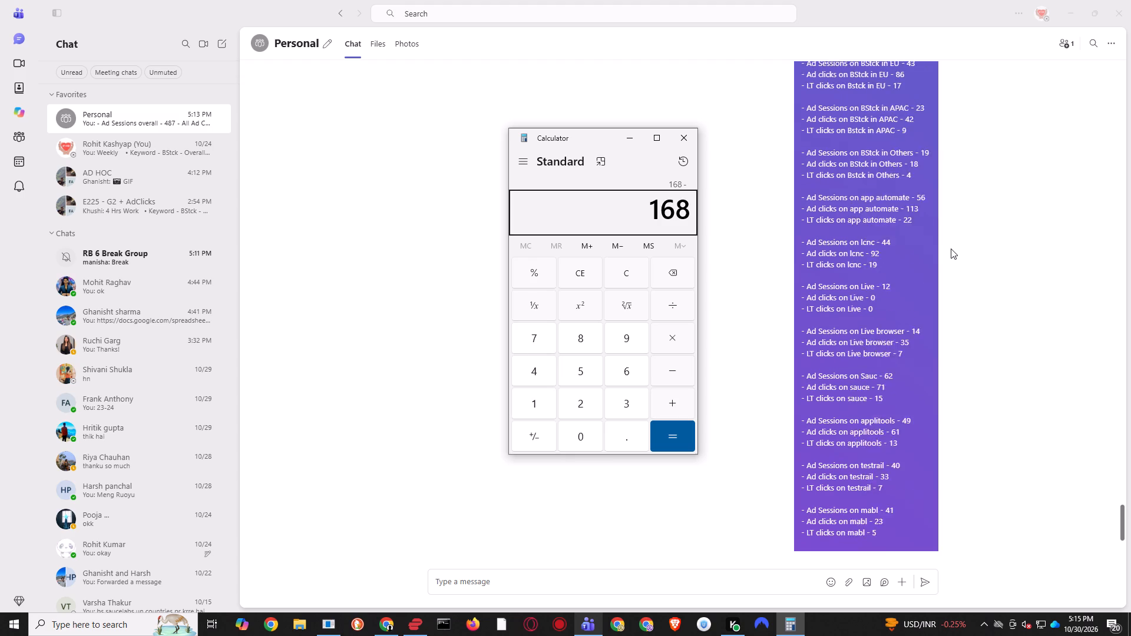
scroll(951, 249, "up", 3)
scroll(951, 249, "down", 1)
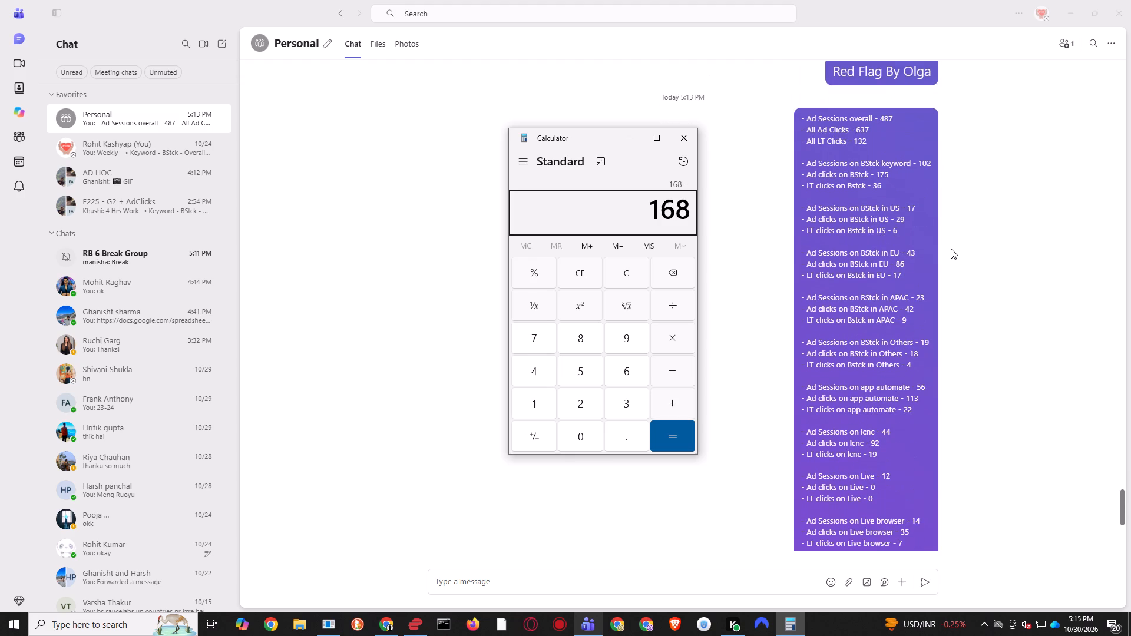
type("36")
key("Return")
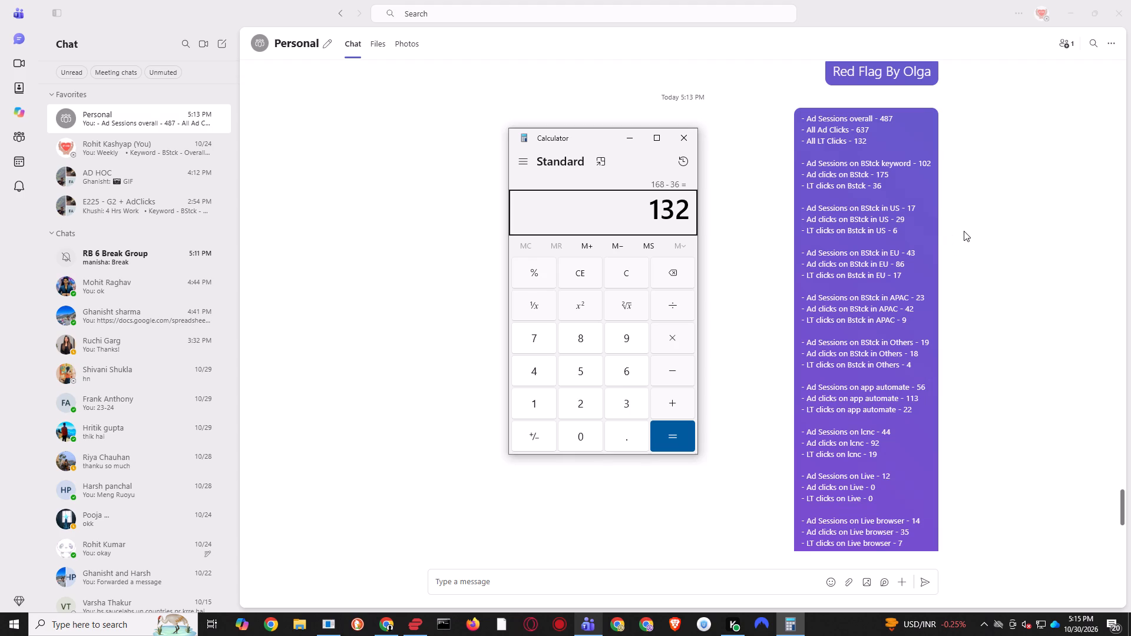
key("Escape")
Add up the Ad Sessions without the regional BStck lines, 102+56+44+12+14+62+49+40+41+35+32, to check Ad Sessions overall.
type("102+17")
key("Escape")
type("102+")
type("56+")
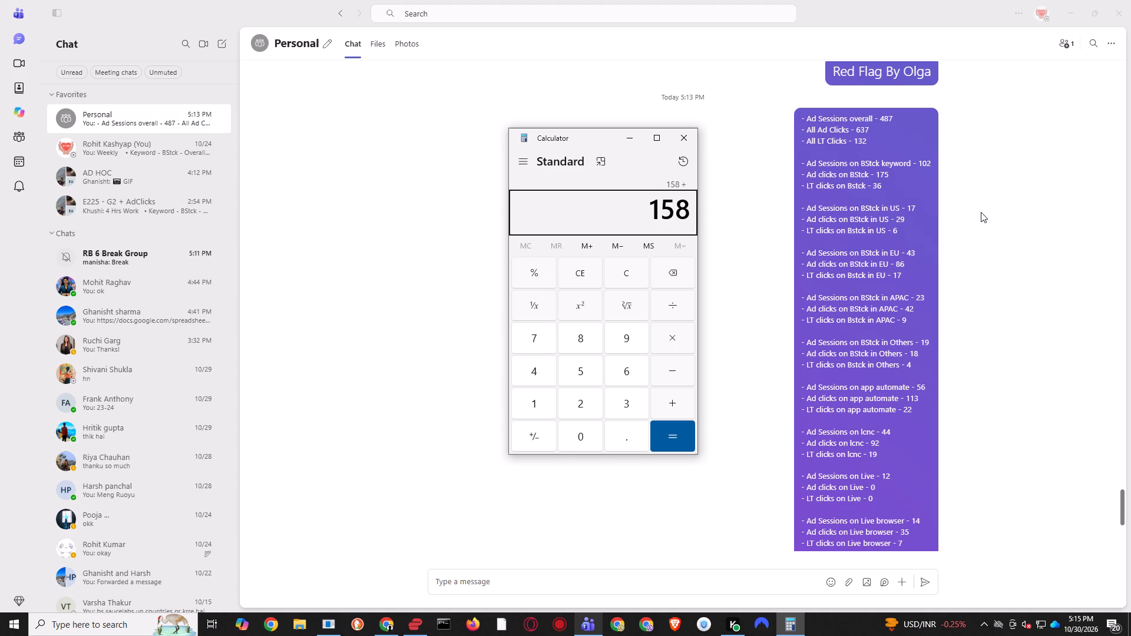
type("44+12+14+")
scroll(981, 212, "down", 5)
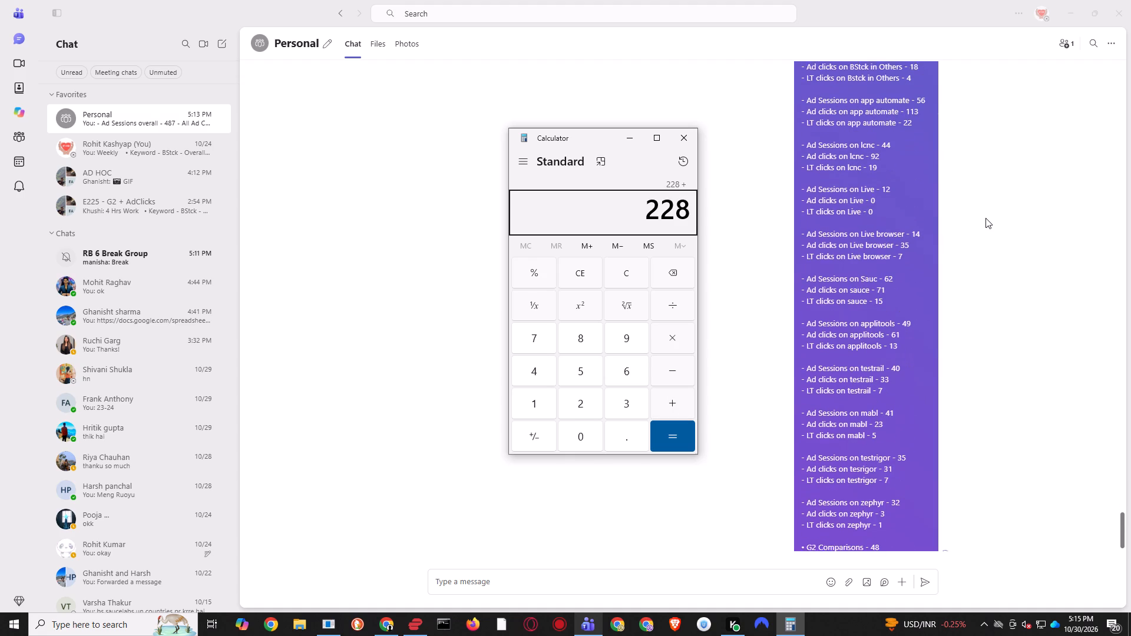
type("62+49+40+41+35+32+")
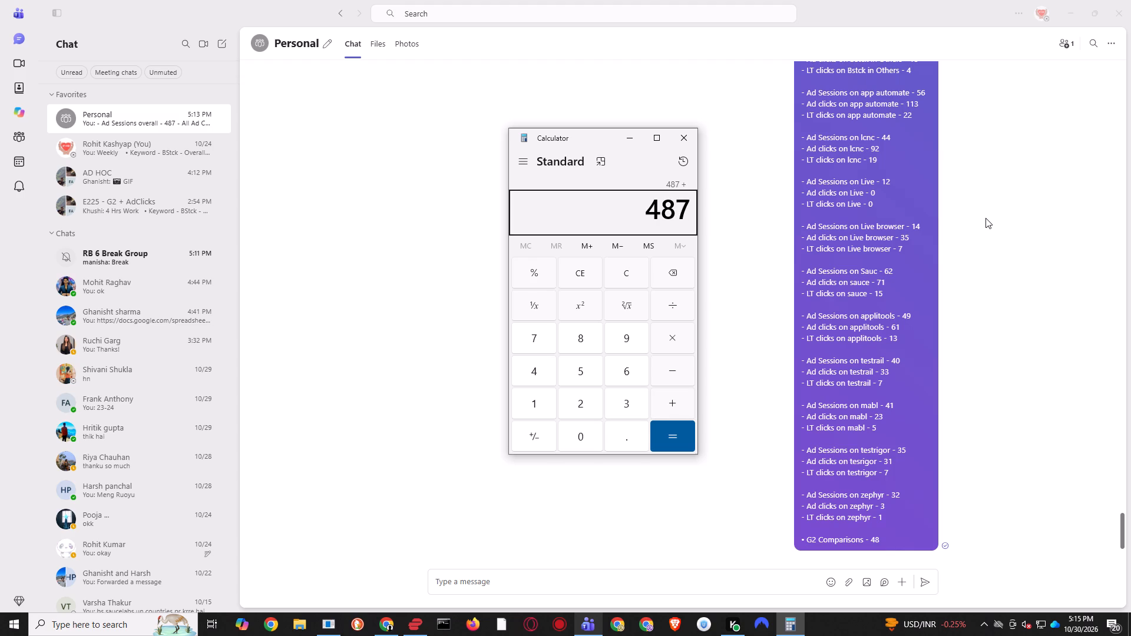
scroll(982, 206, "up", 5)
scroll(982, 206, "down", 6)
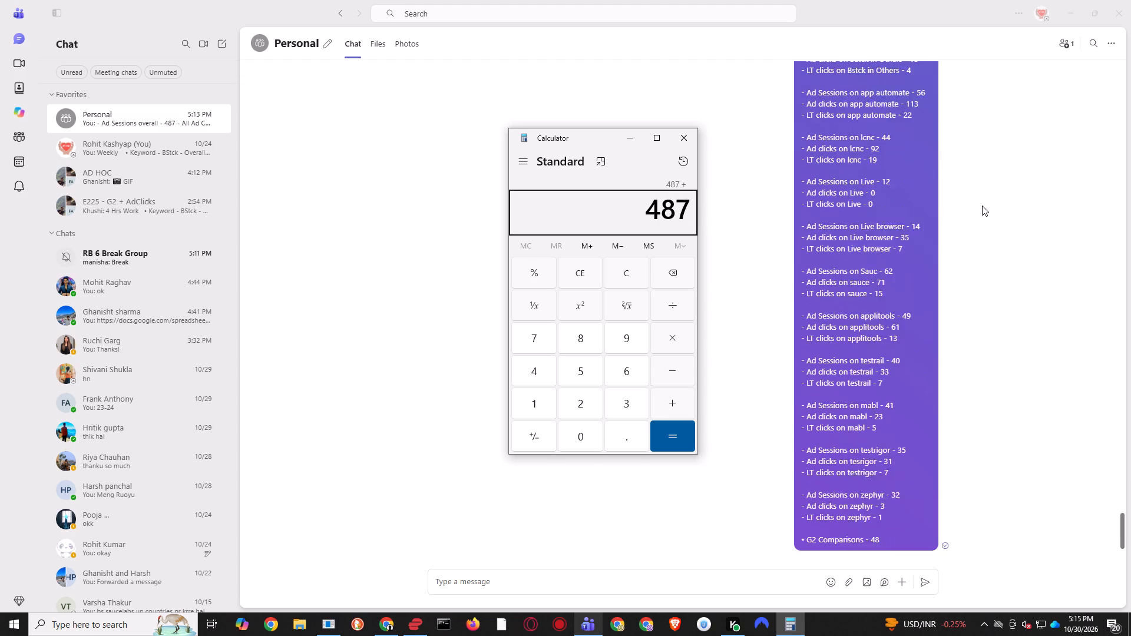
scroll(982, 206, "up", 7)
scroll(981, 201, "down", 20)
scroll(981, 201, "down", 2)
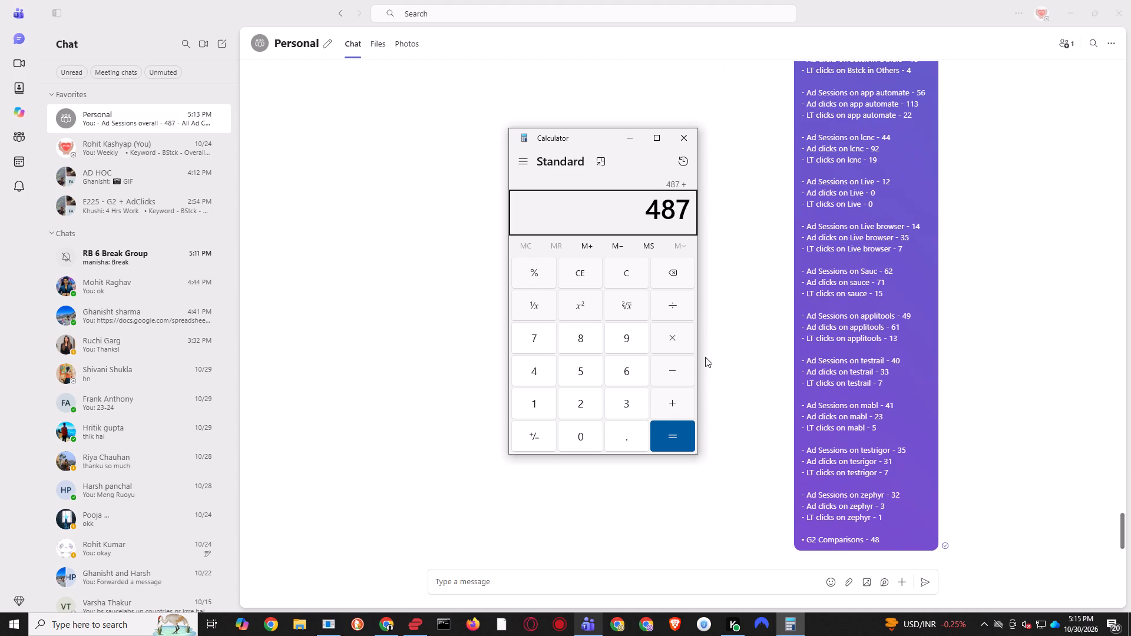
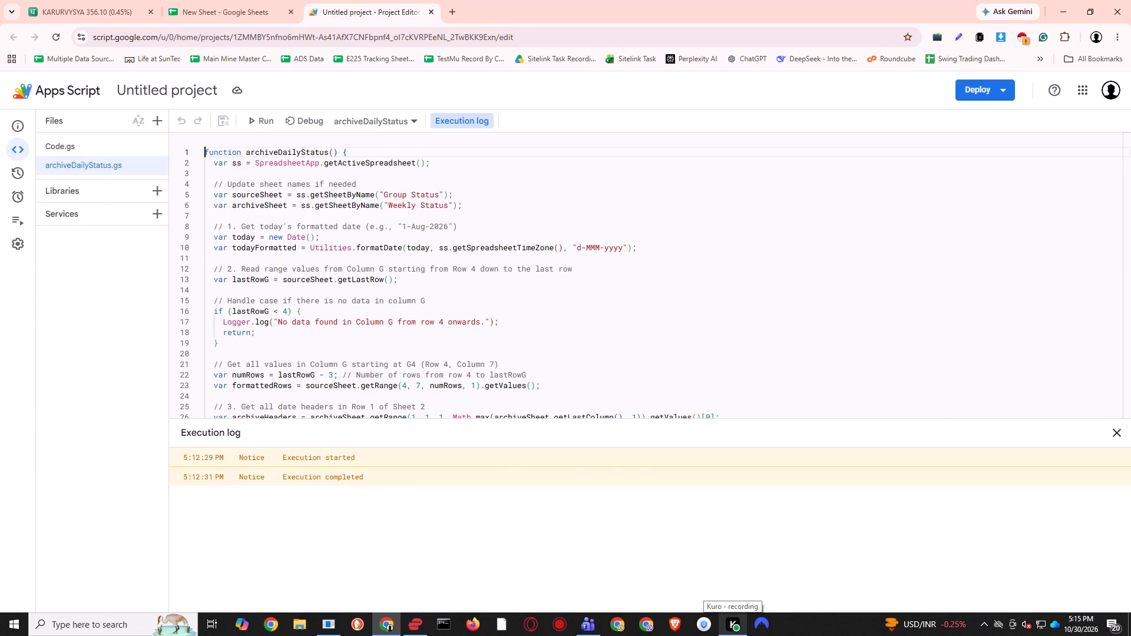
Close the Apps Script project and return to the New Sheet spreadsheet.
key("ctrl+w")
left_click(266, 8)
left_click(105, 0)
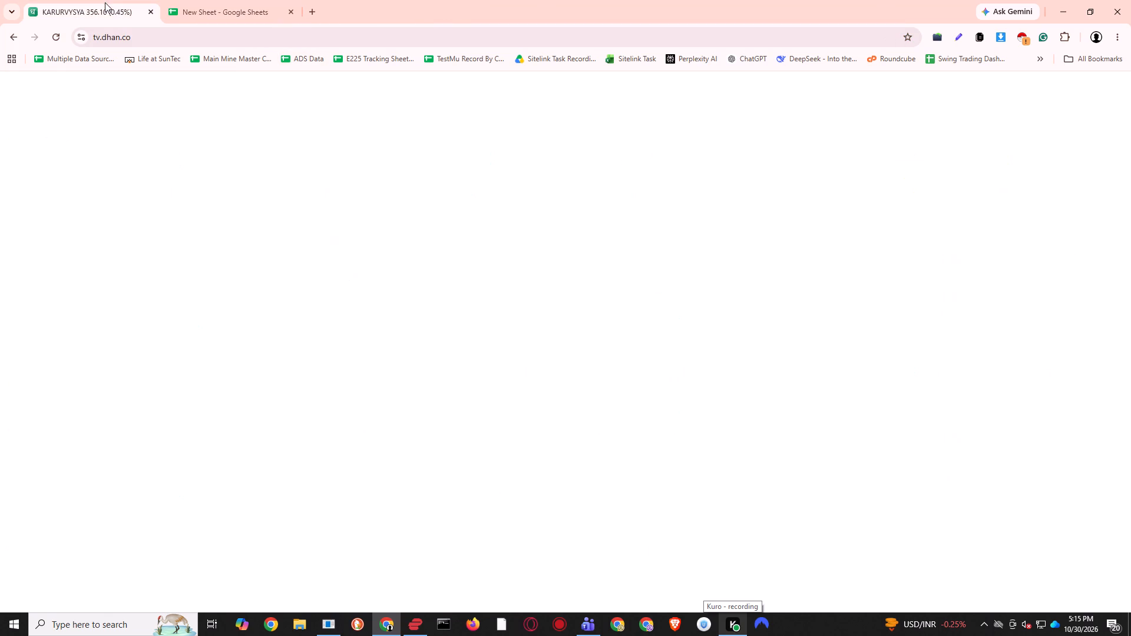
left_click(215, 0)
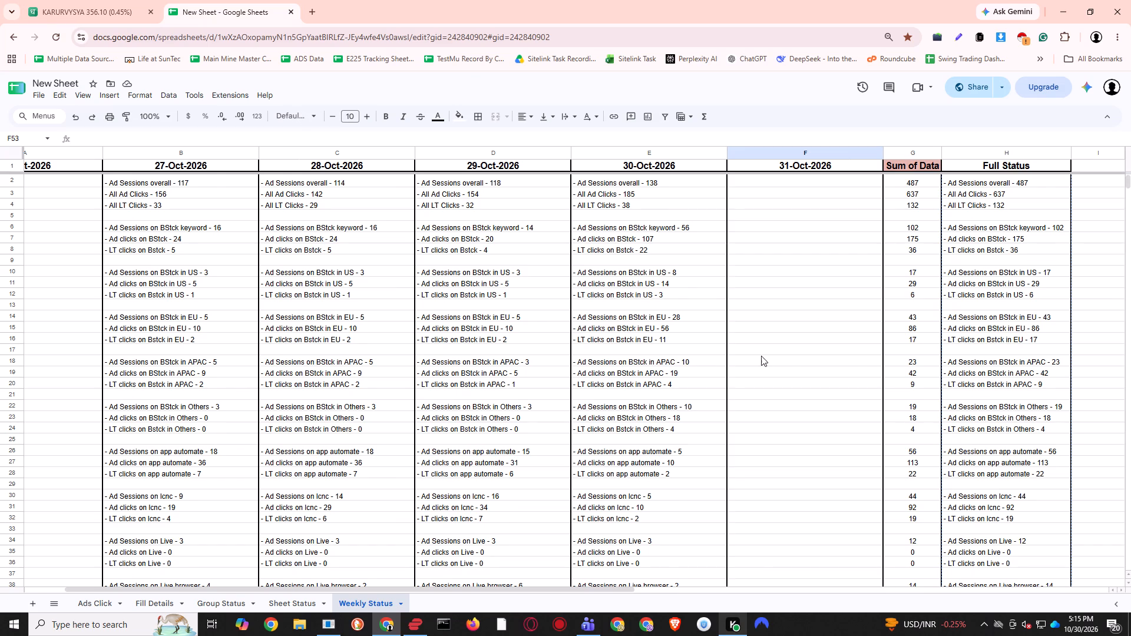
Review the Status and Weekly Status columns on the Group Status sheet, from the overall and BStck counts through G2 Comparisons.
left_click(763, 356)
scroll(764, 362, "down", 3)
left_click(147, 600)
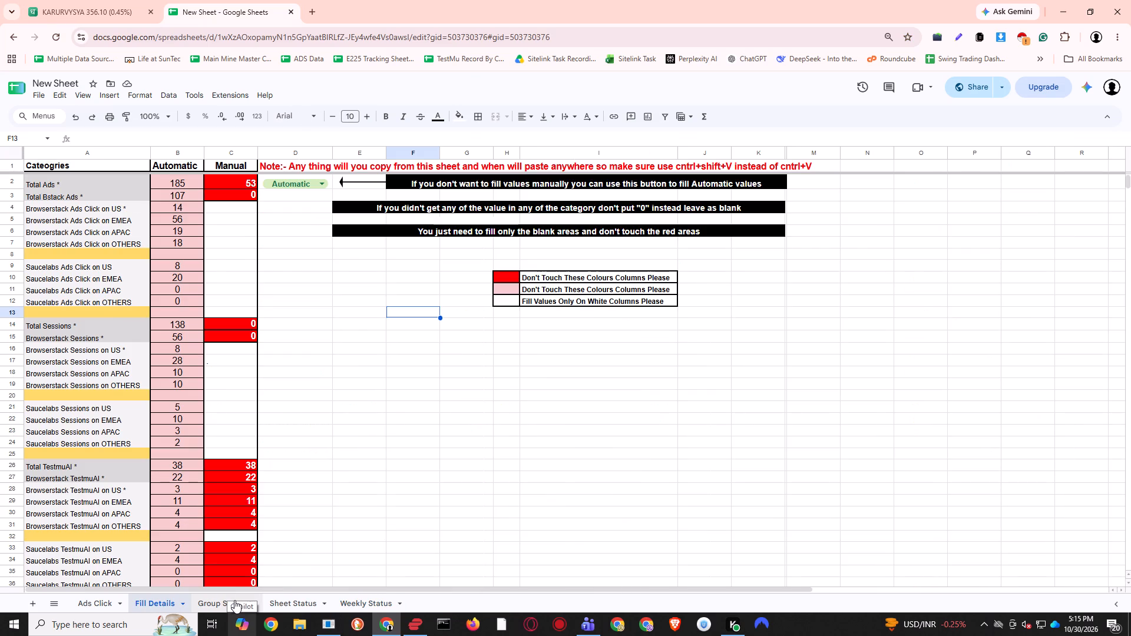
left_click(234, 600)
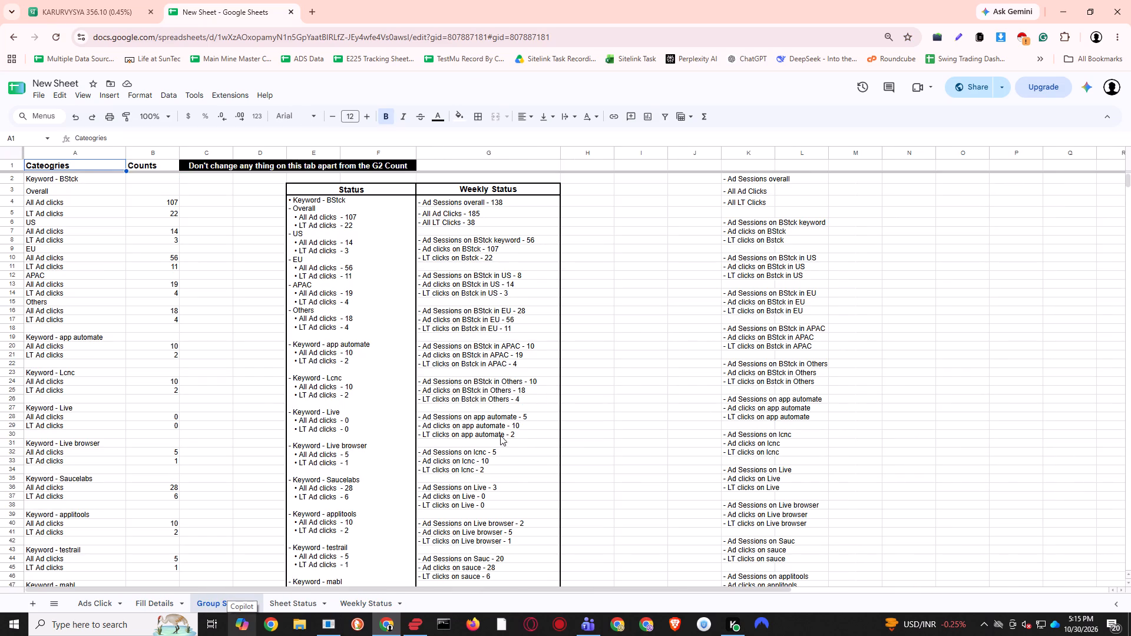
scroll(508, 416, "down", 1)
scroll(508, 417, "up", 1)
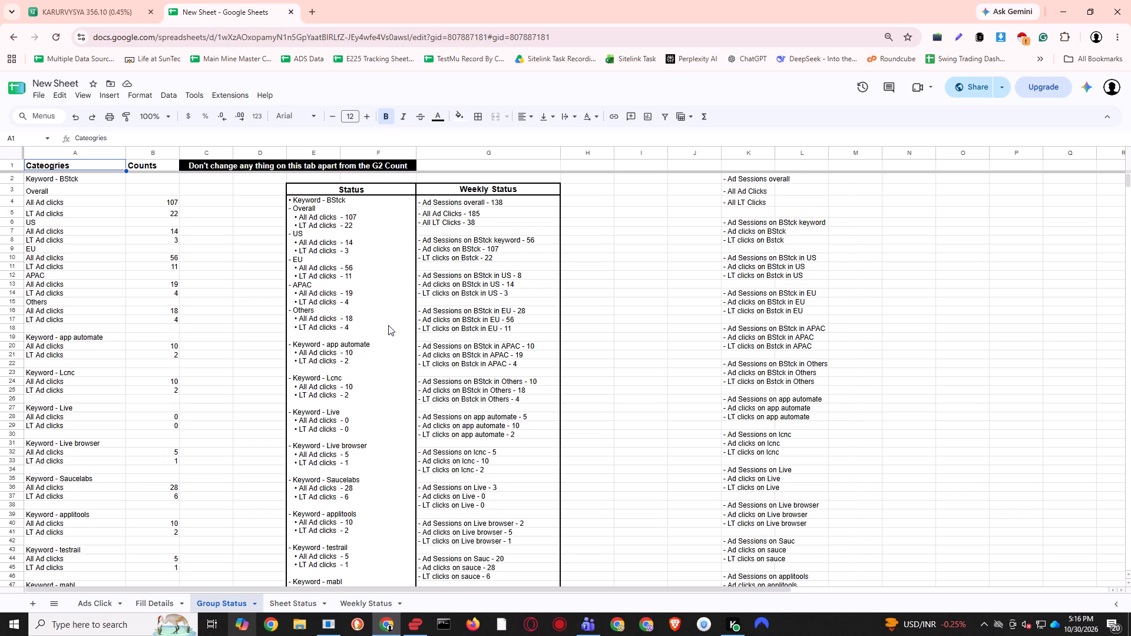
scroll(386, 325, "down", 1)
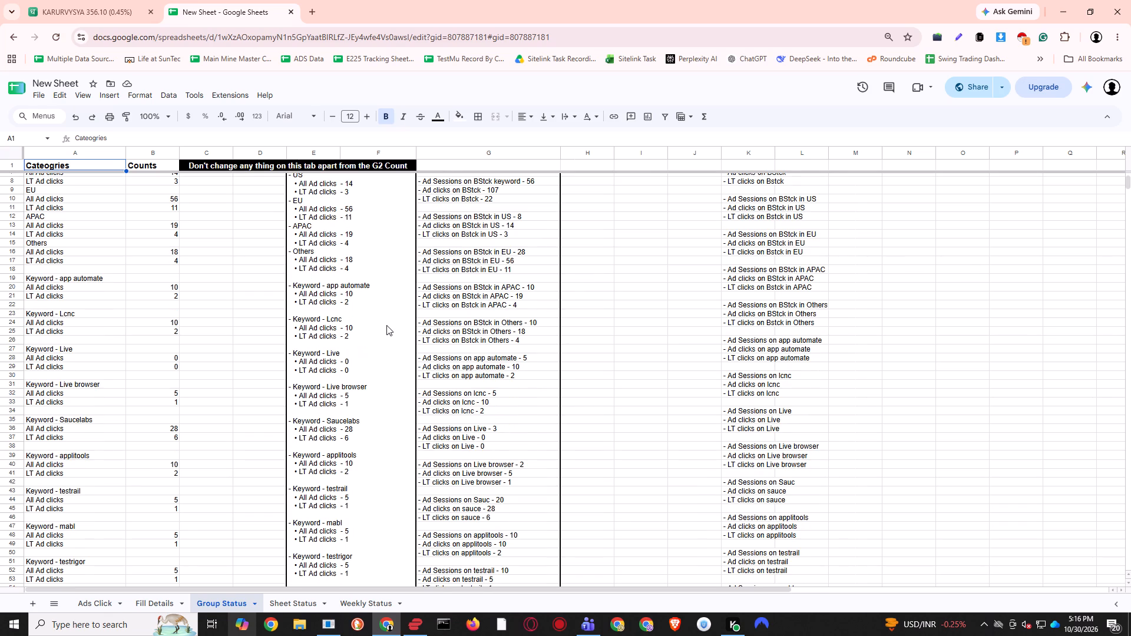
scroll(386, 325, "down", 1)
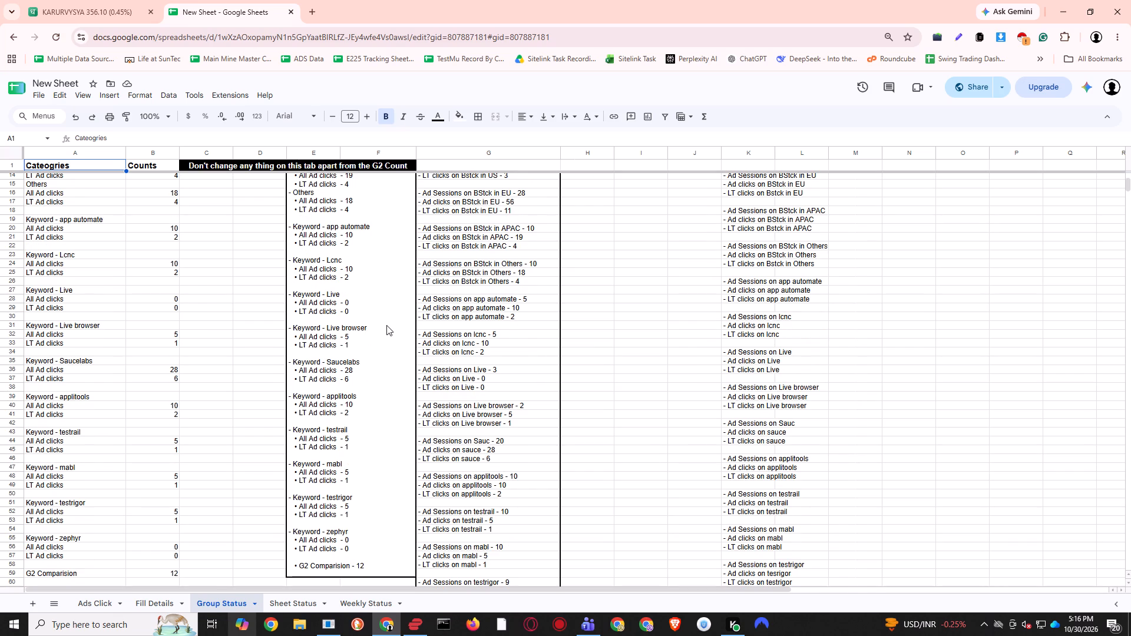
scroll(386, 325, "down", 1)
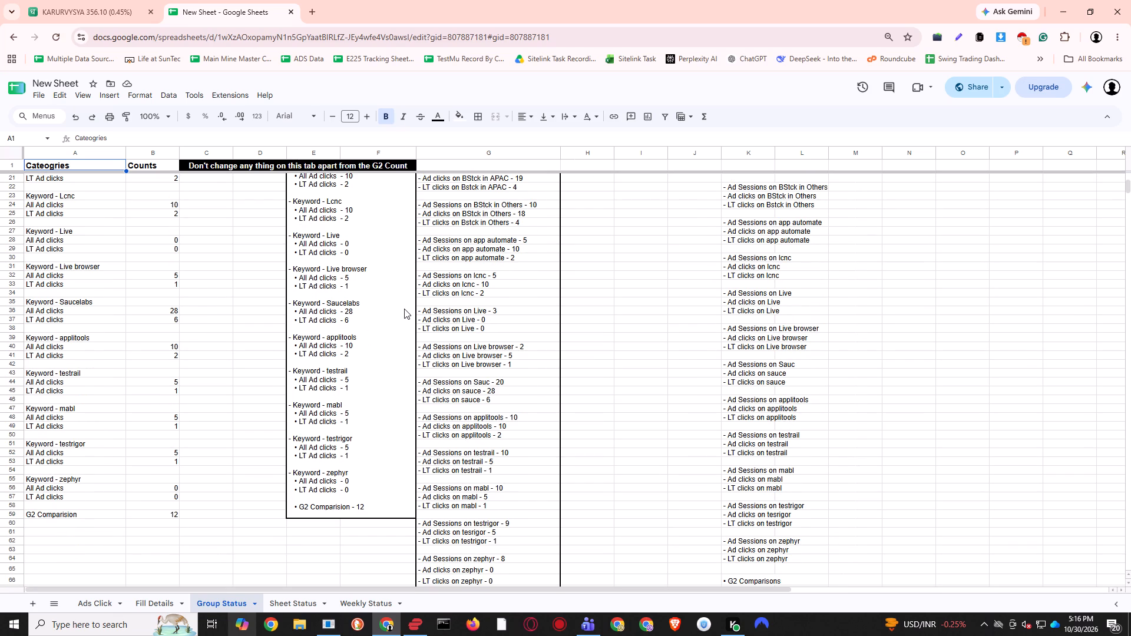
scroll(404, 309, "down", 1)
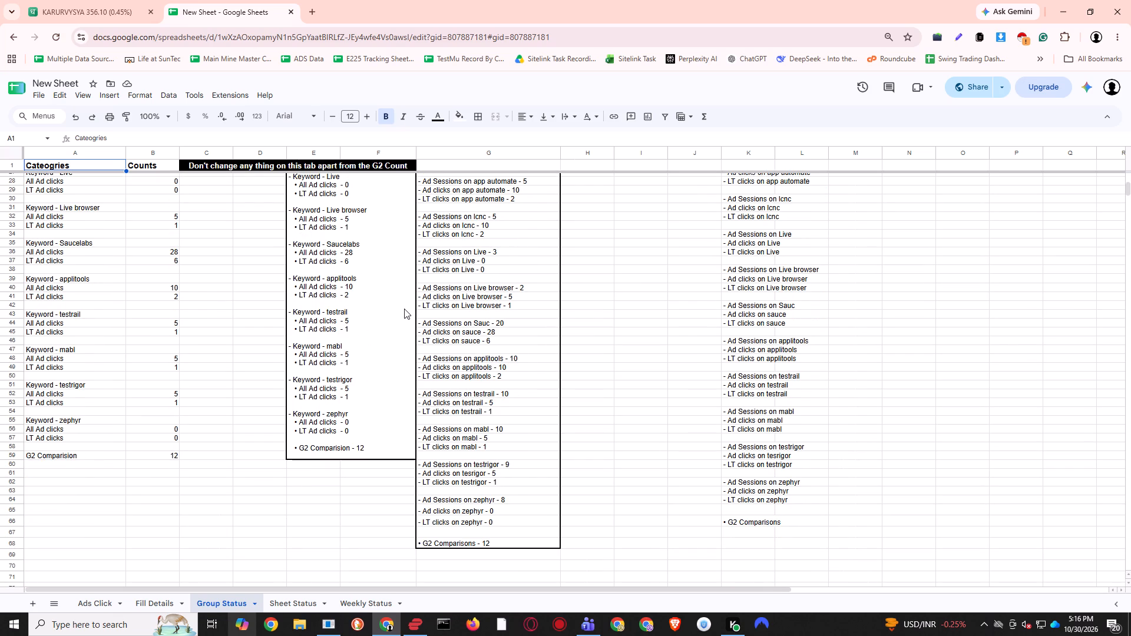
scroll(404, 309, "up", 3)
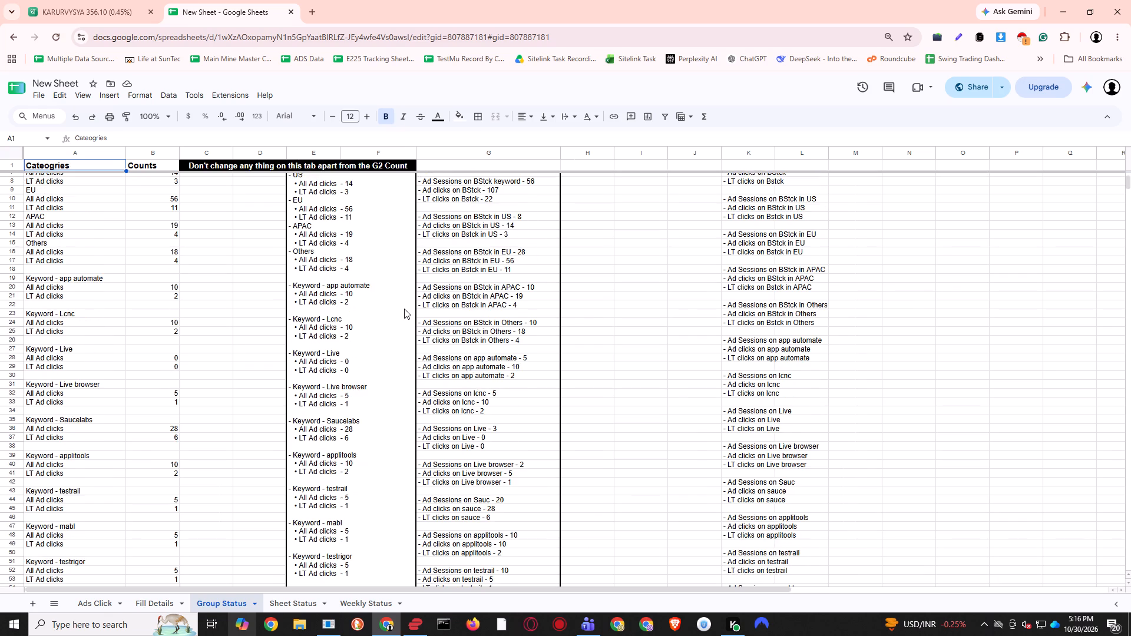
scroll(404, 308, "up", 1)
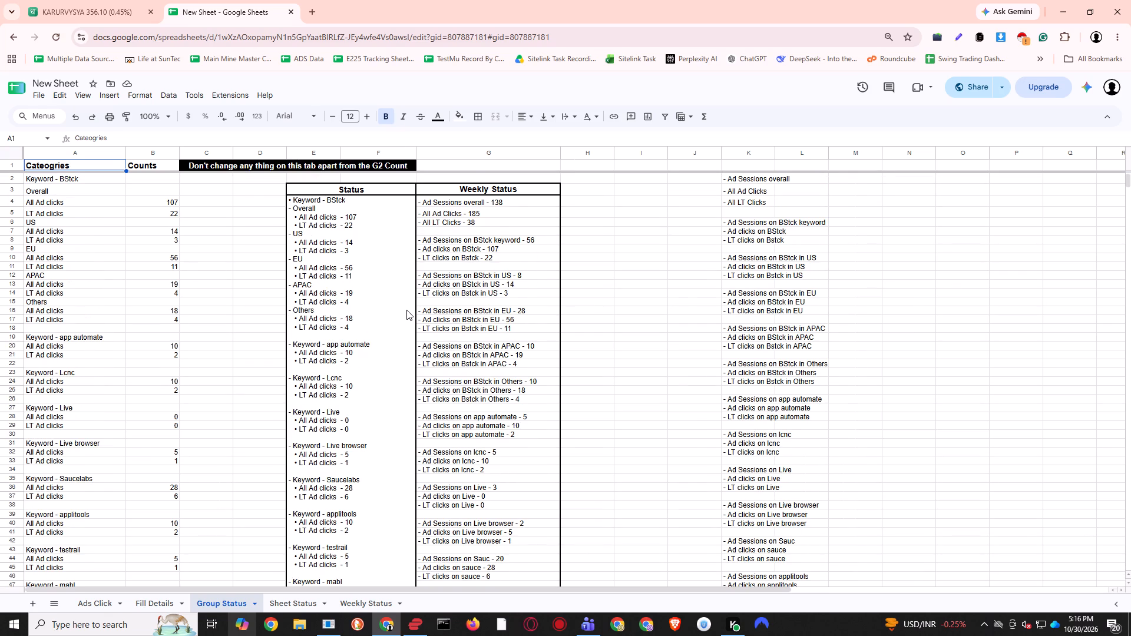
scroll(406, 310, "down", 4)
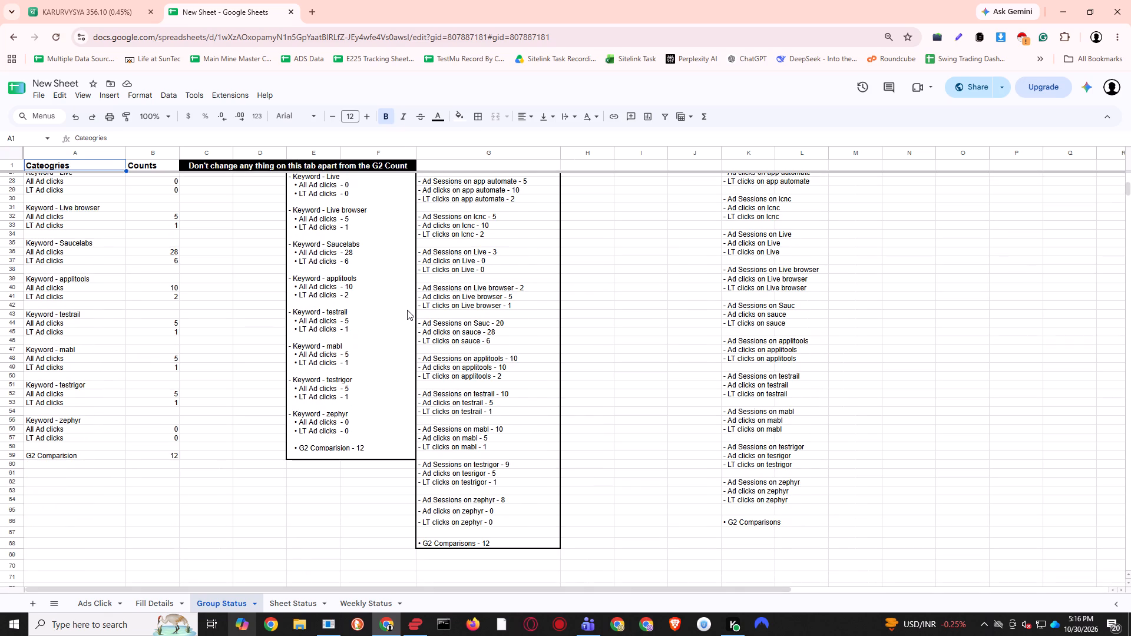
scroll(407, 310, "up", 1)
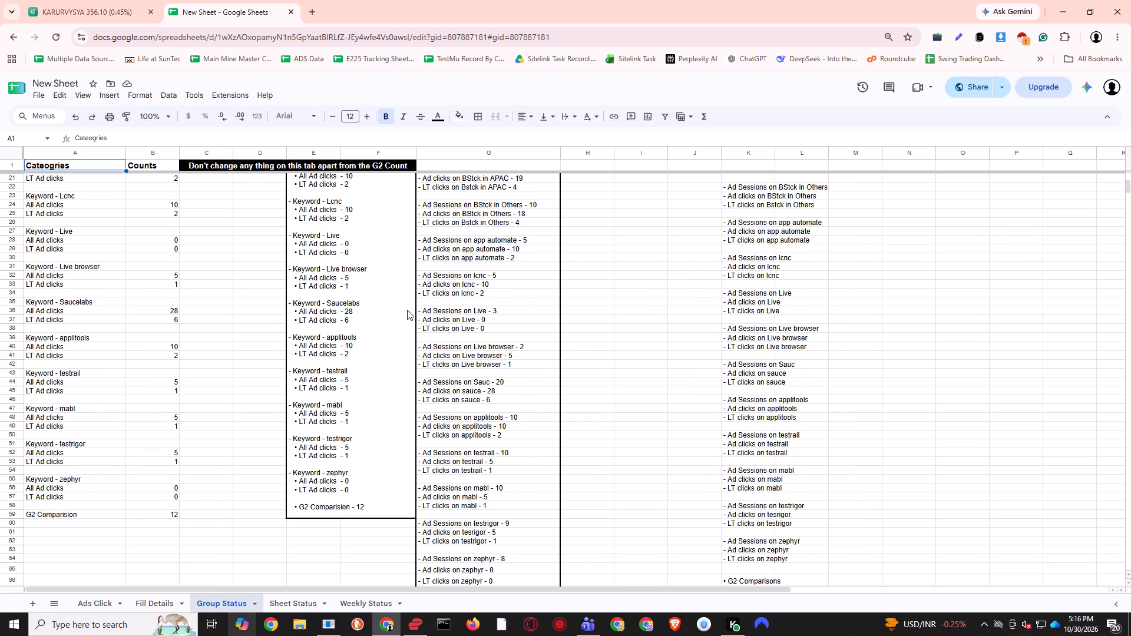
scroll(407, 310, "up", 4)
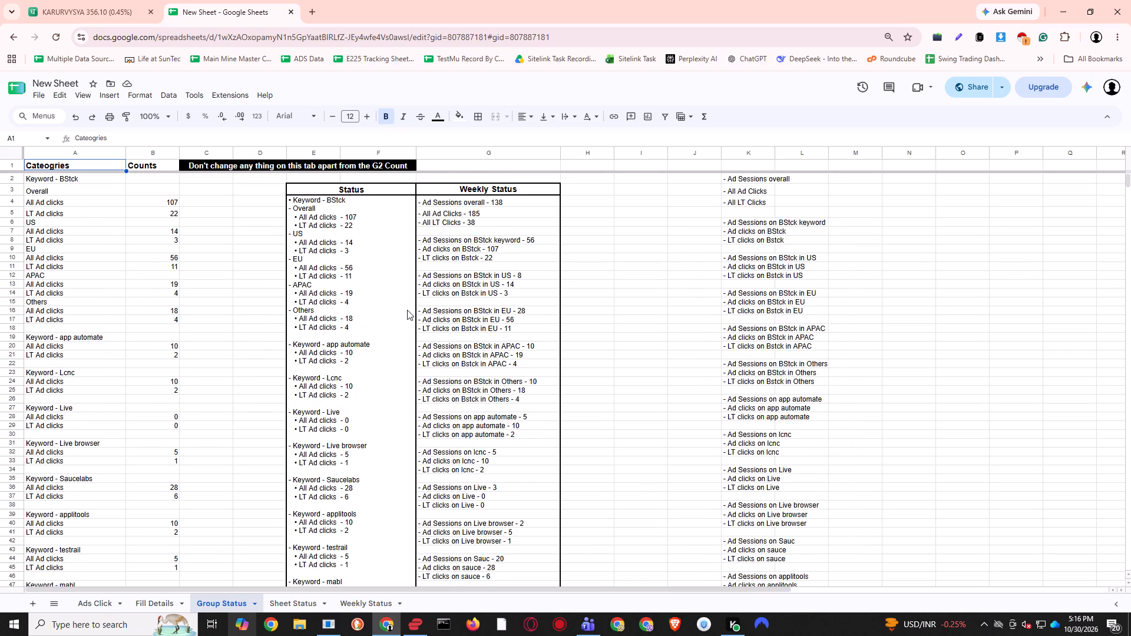
Return to the Fill Details sheet and save the spreadsheet.
left_click(92, 598)
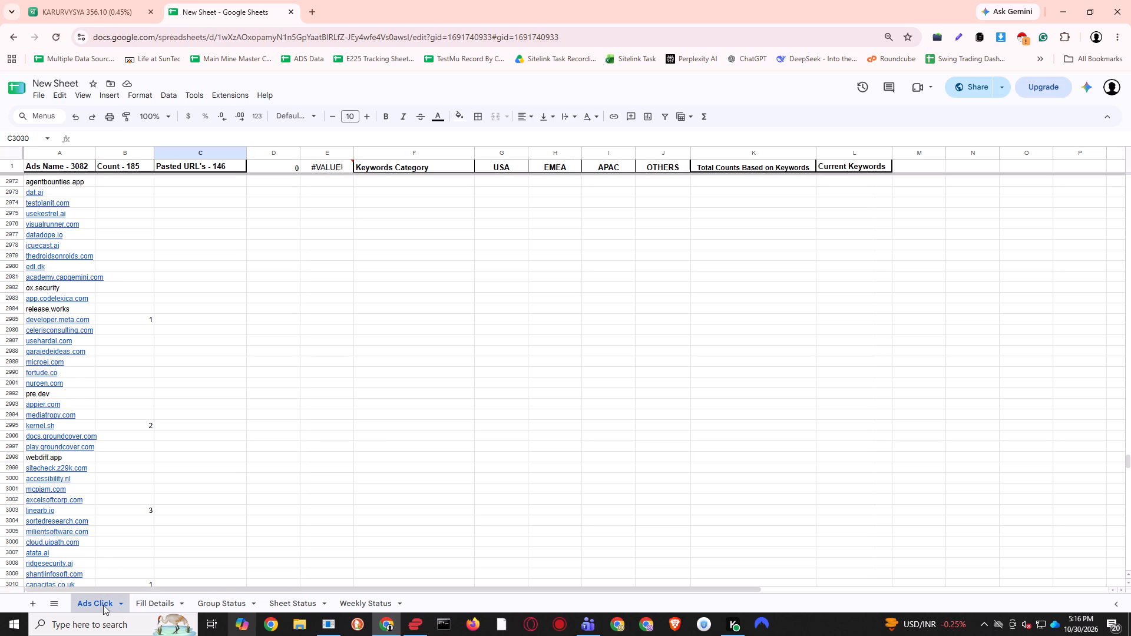
left_click(157, 601)
left_click(411, 303)
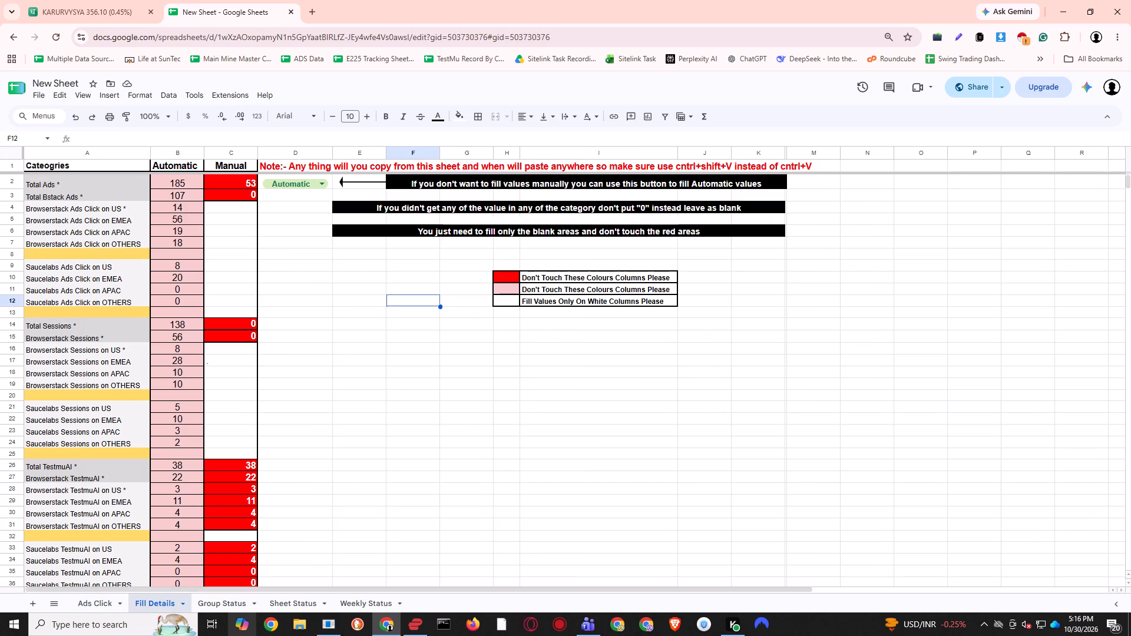
left_click(342, 269)
key("ctrl+s")
left_click(297, 249)
left_click(312, 283)
key("ctrl+s")
left_click(328, 286)
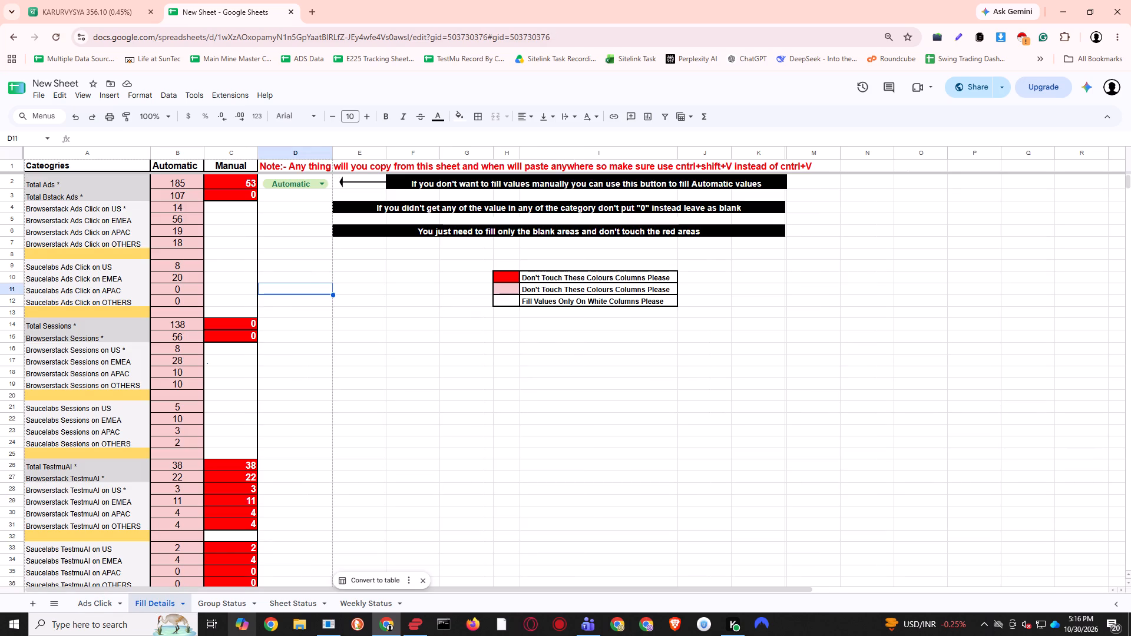
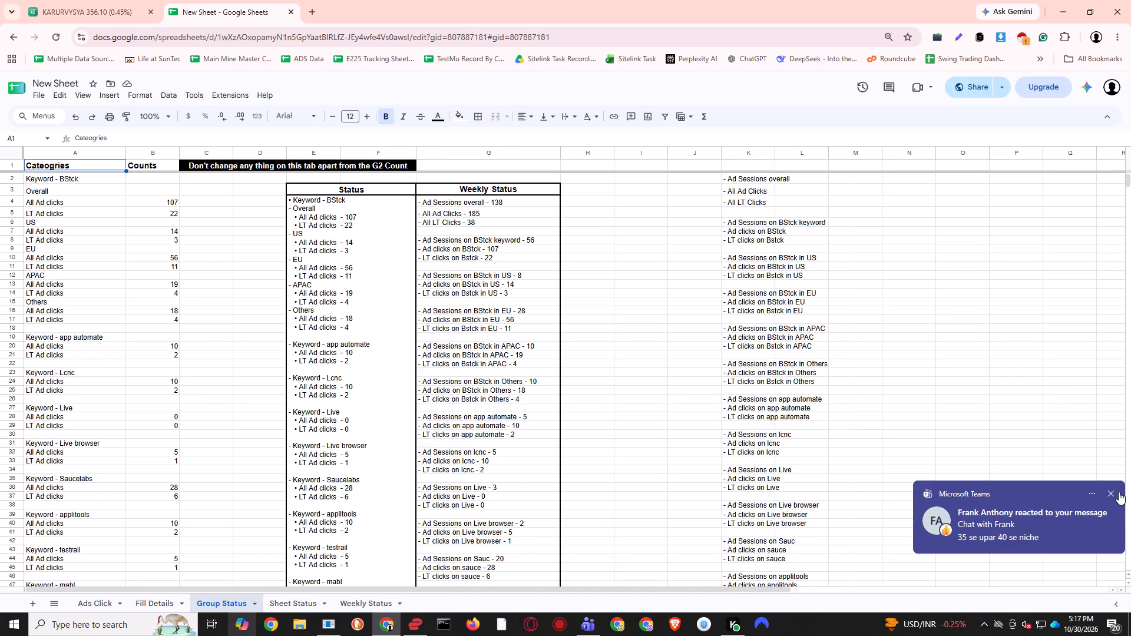
Dismiss the Microsoft Teams notification and save the spreadsheet with an empty cell selected on the Group Status sheet.
left_click(1112, 491)
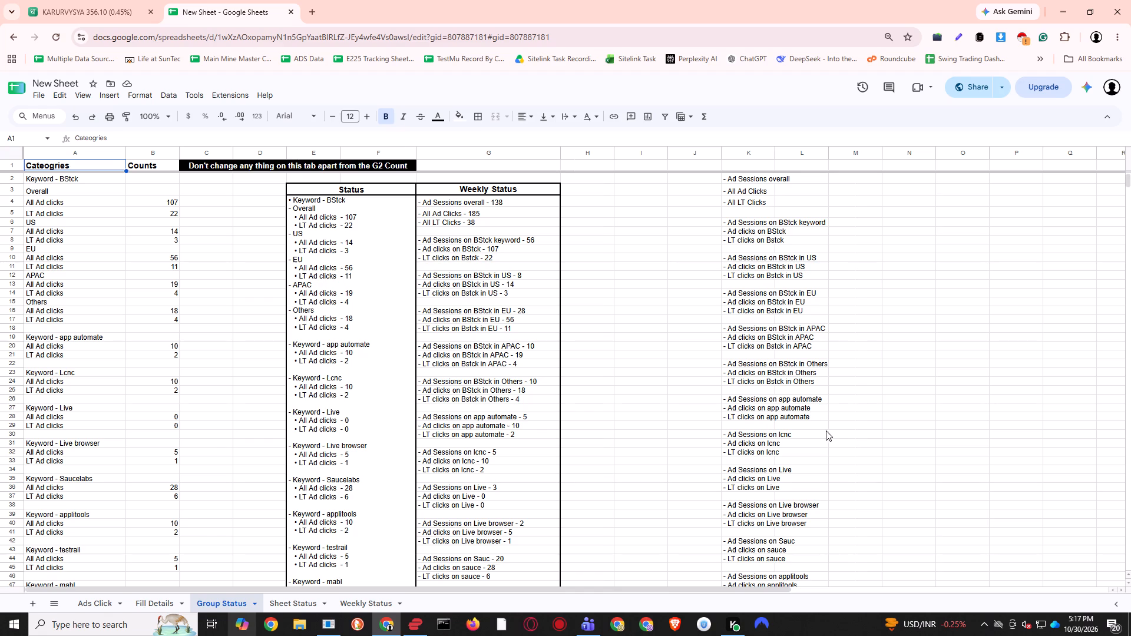
left_click(894, 347)
key("ctrl+s")
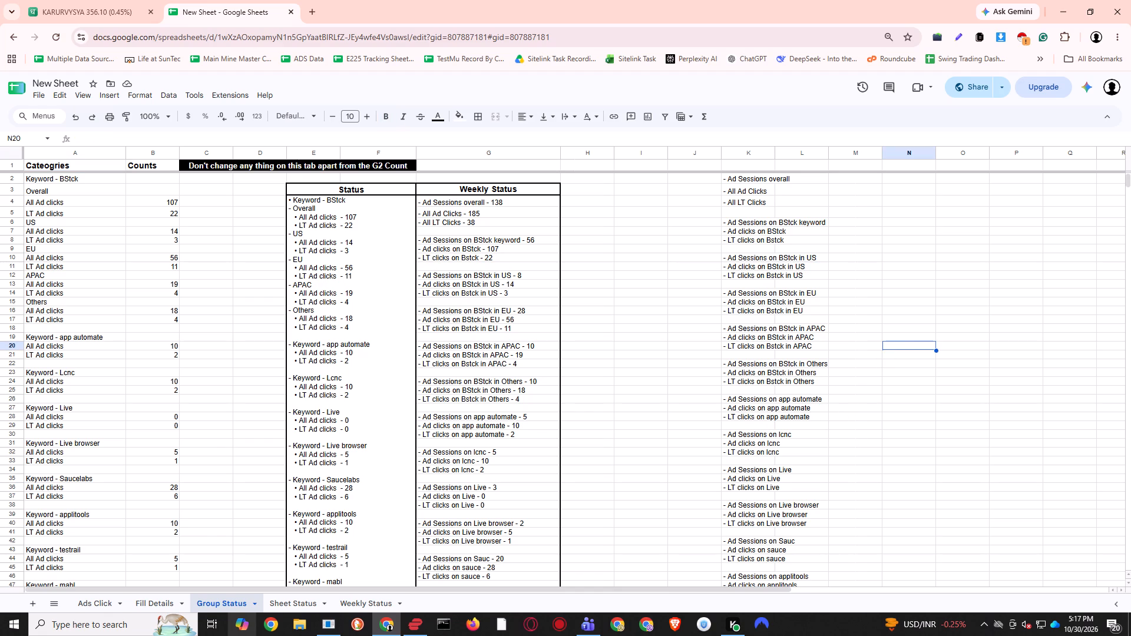
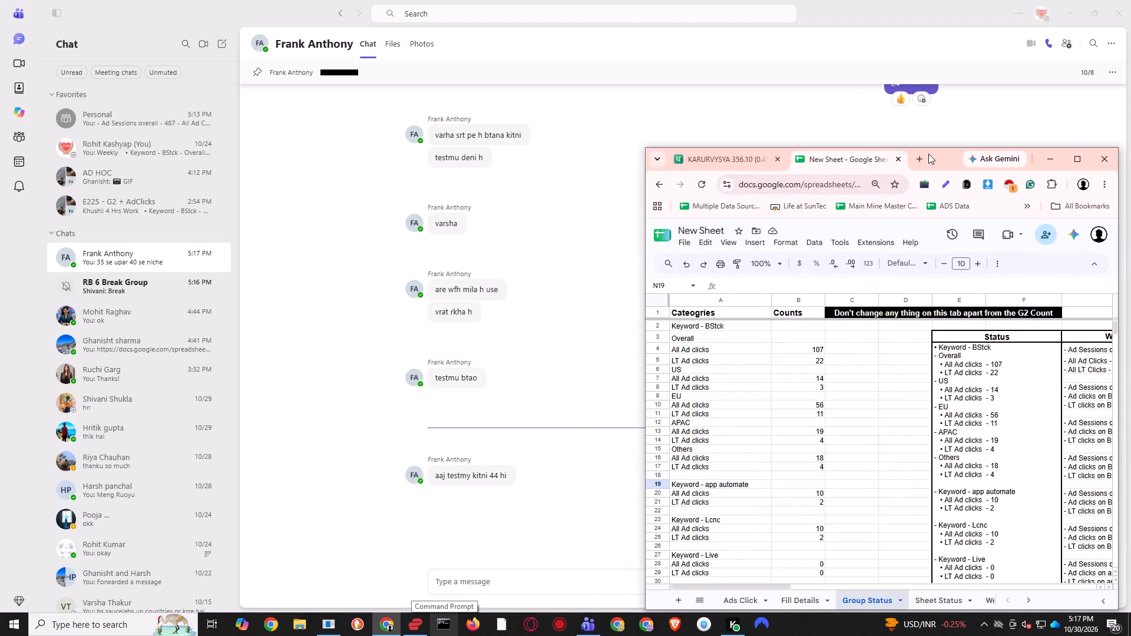
Open the InvestorGain live IPO GMP report in a new browser tab using "gmp" and maximize the browser window.
left_click(922, 165)
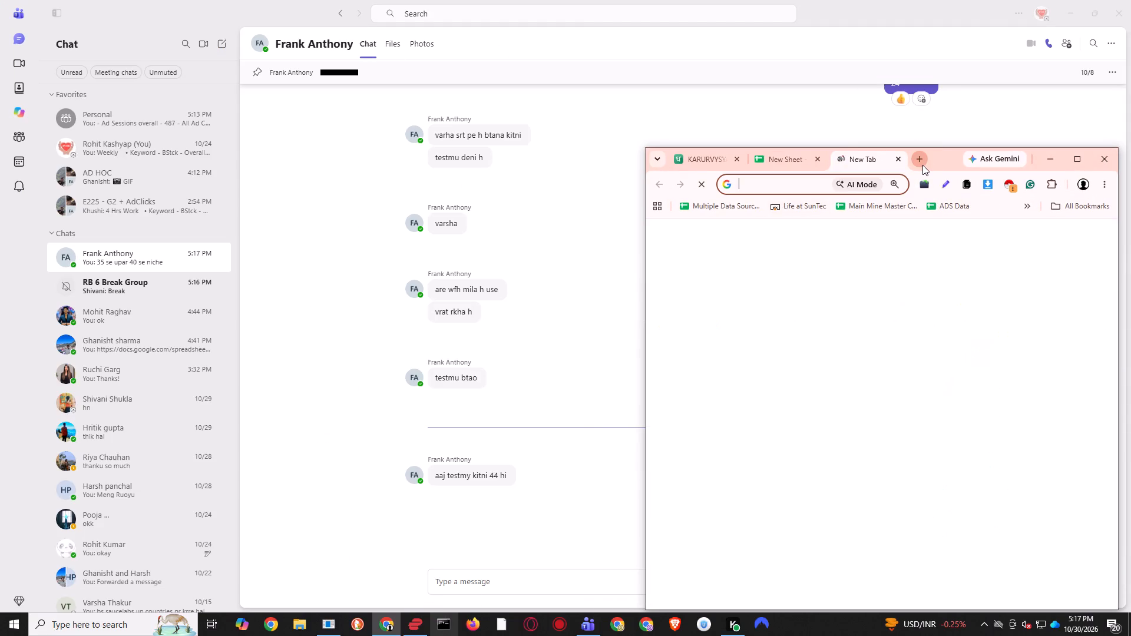
type("gmp")
key("Return")
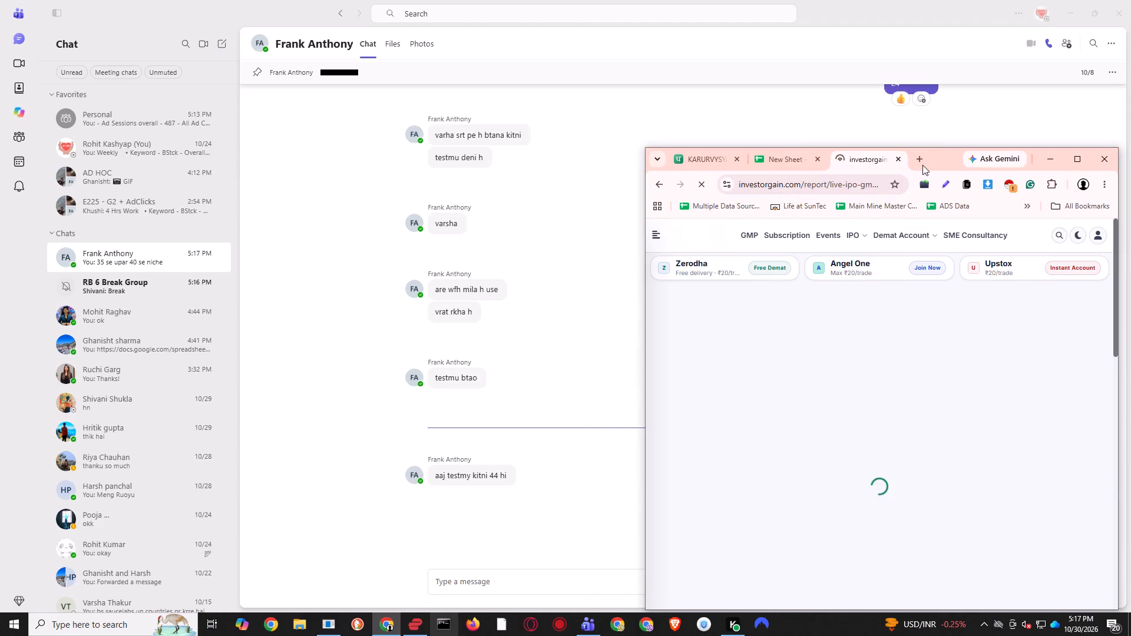
left_click(1077, 150)
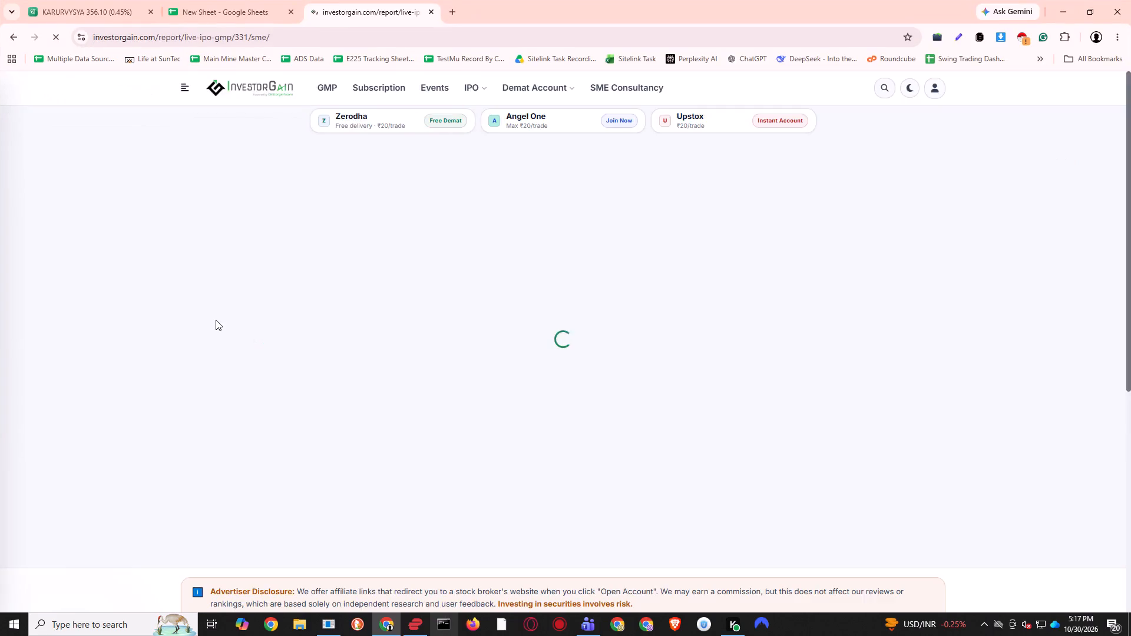
Go to InvestorGain's Mainboard IPO Dashboard 2026 and open its full IPO list.
left_click(487, 89)
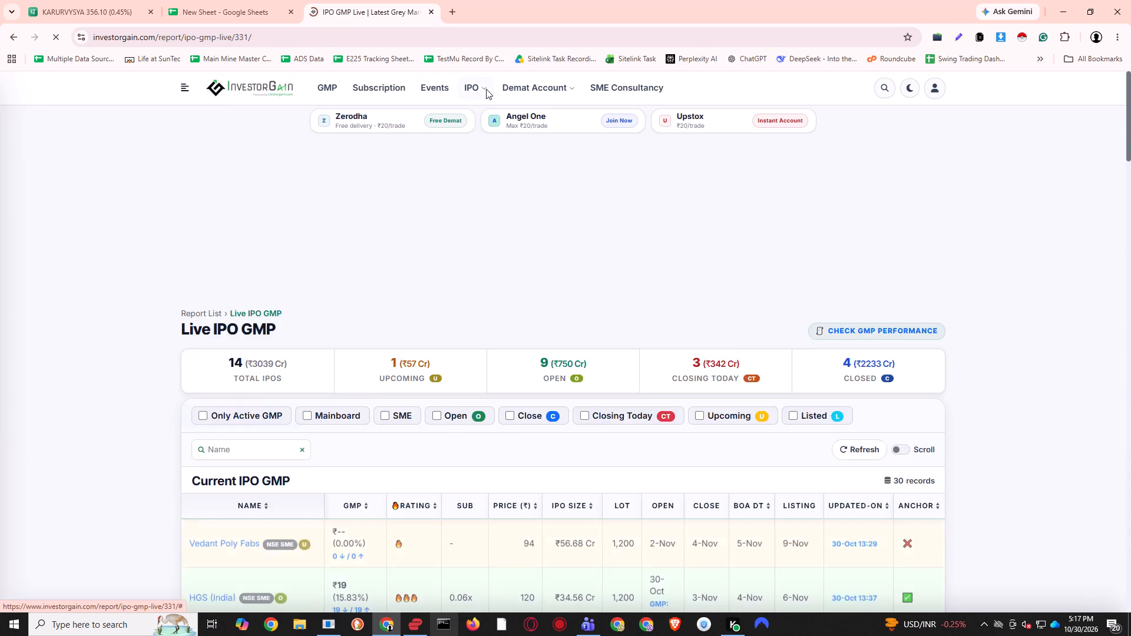
left_click(338, 239)
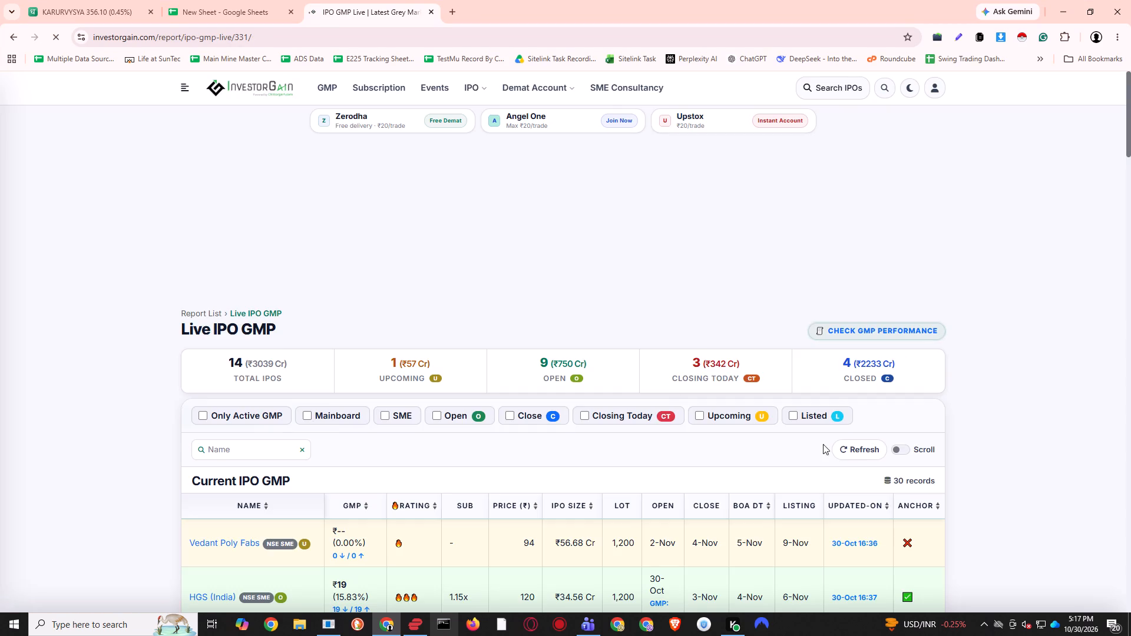
scroll(944, 297, "down", 1)
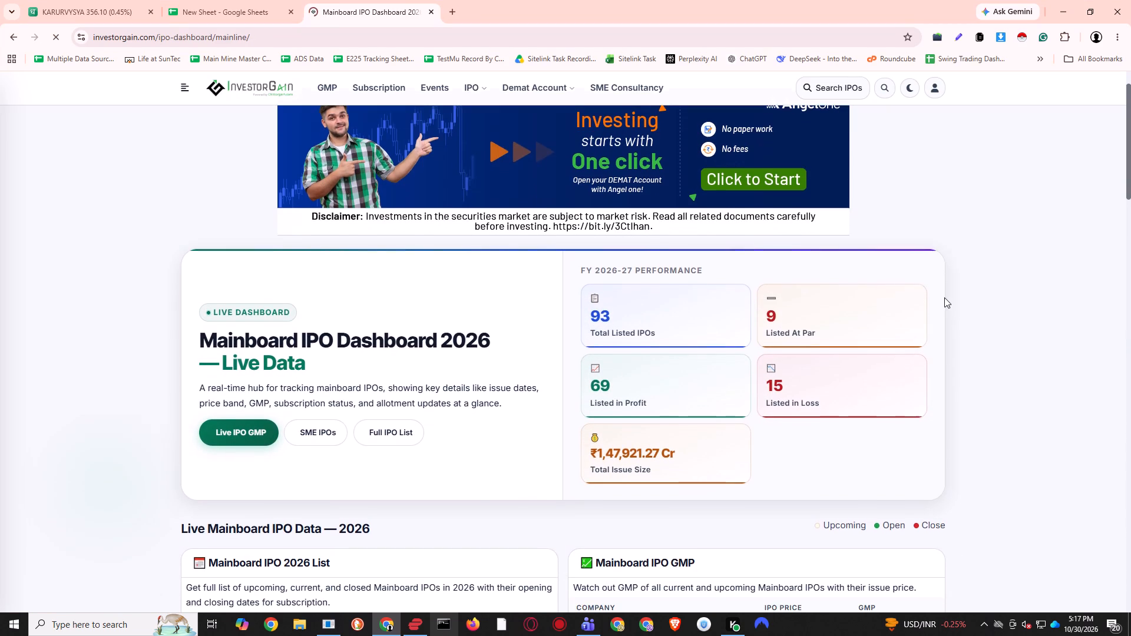
scroll(944, 296, "down", 2)
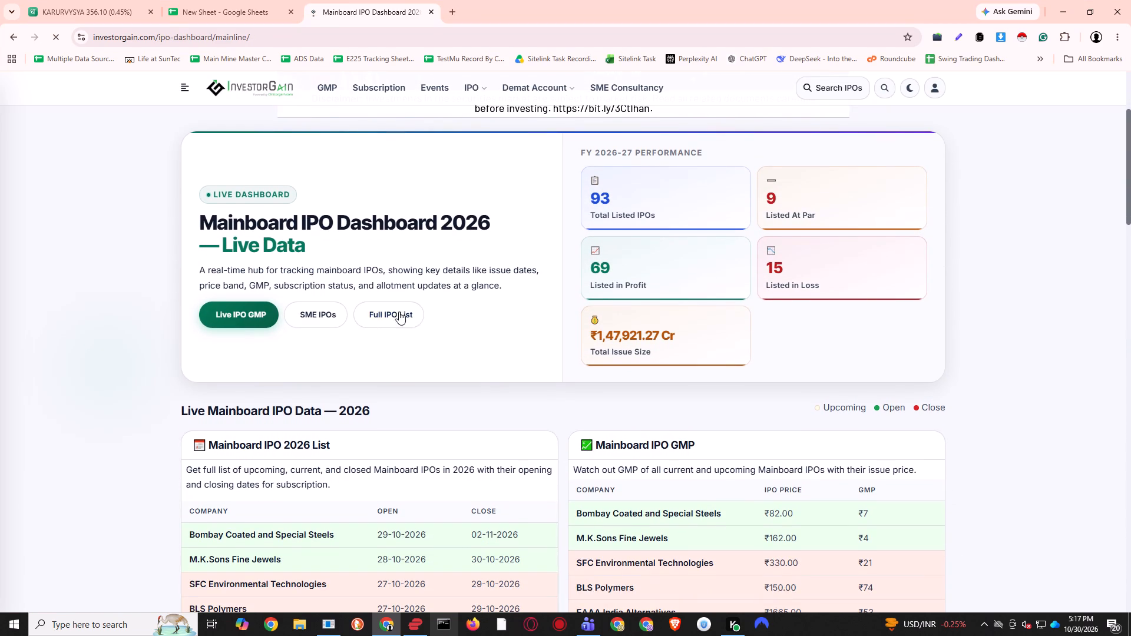
left_click(415, 315)
Examine the 2026 mainboard IPO table for each company's status, issue size, price, lot, and opening, closing and listing dates.
scroll(894, 295, "down", 5)
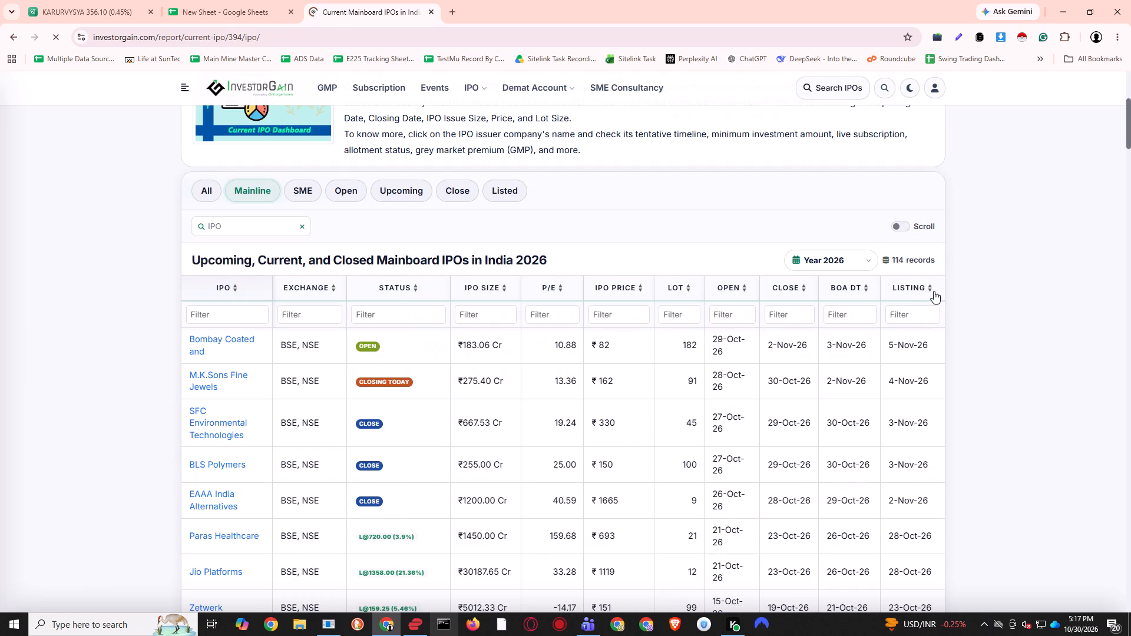
scroll(931, 281, "down", 3)
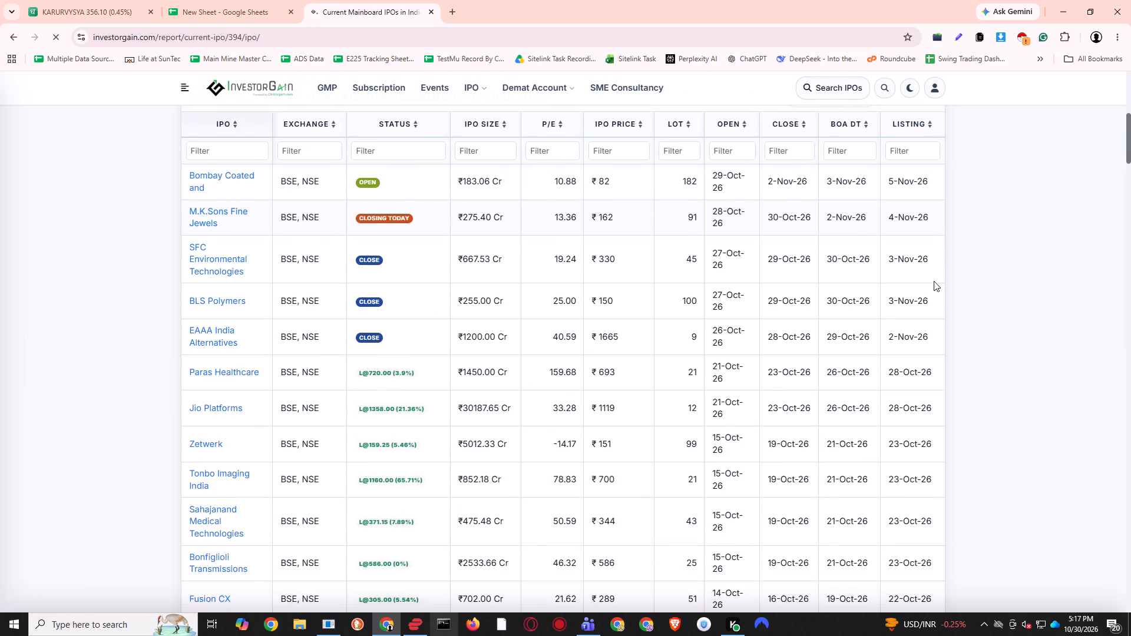
scroll(751, 355, "up", 1)
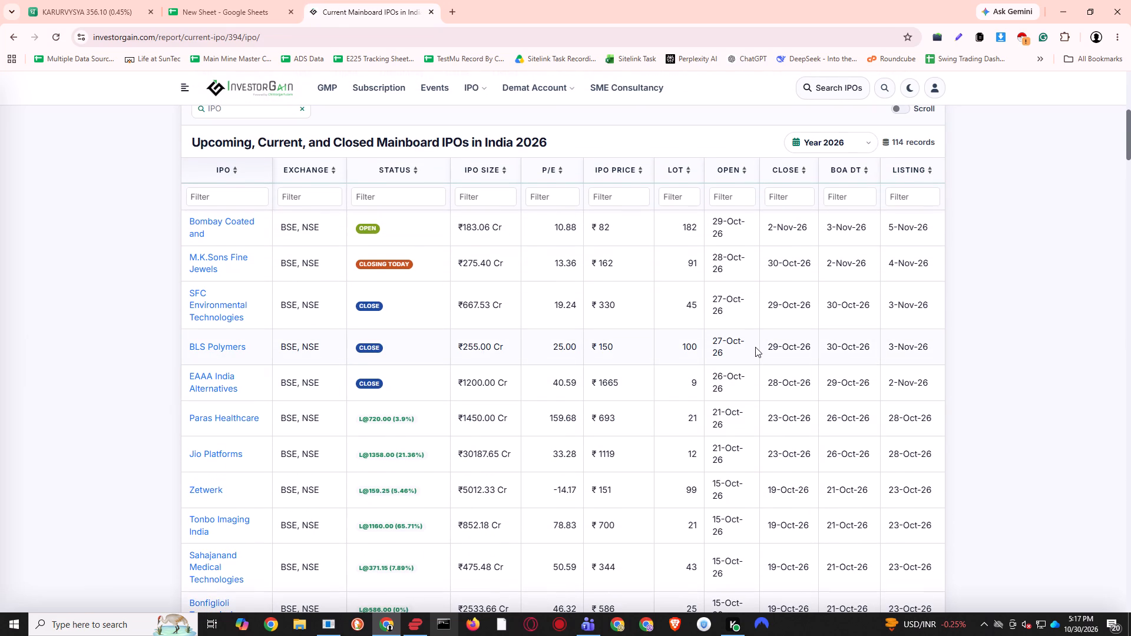
scroll(759, 357, "down", 1)
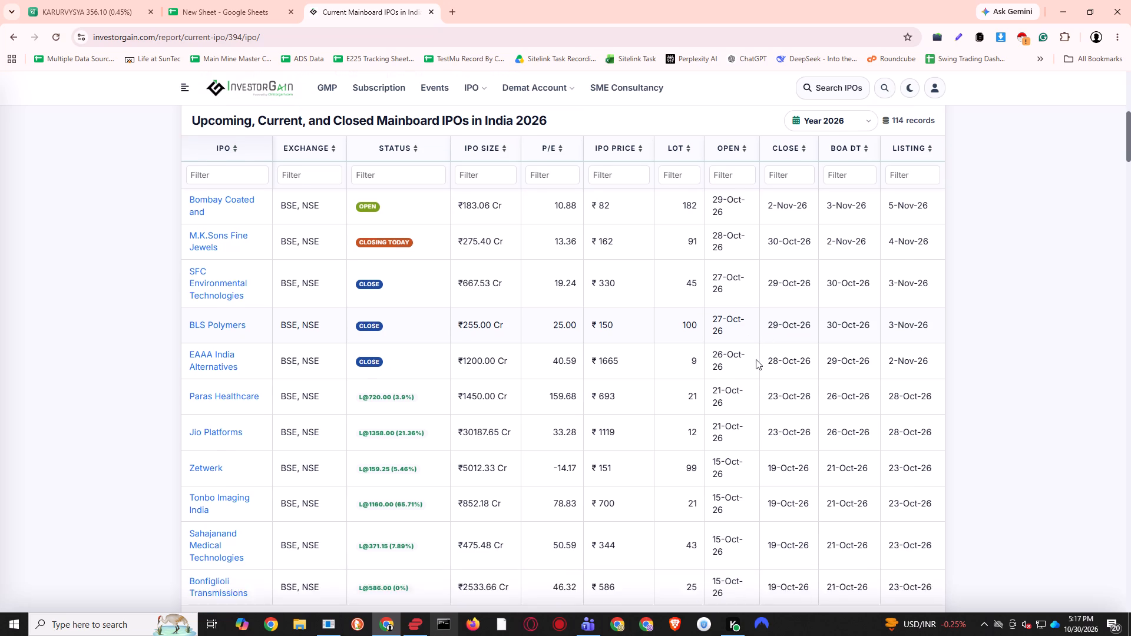
scroll(755, 358, "down", 4)
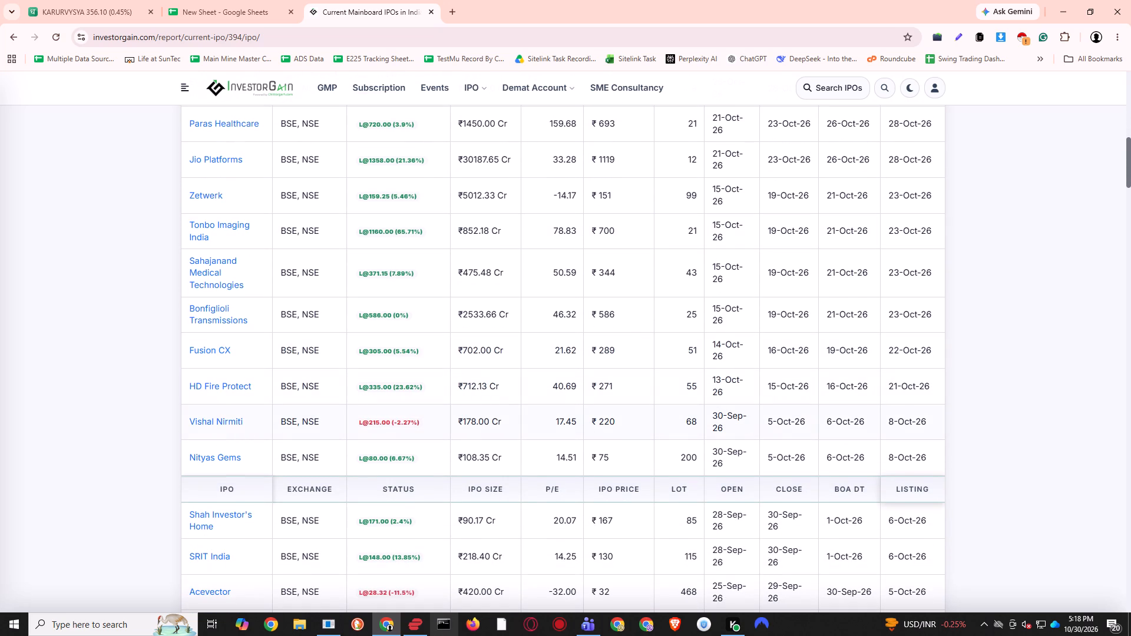
scroll(803, 436, "up", 5)
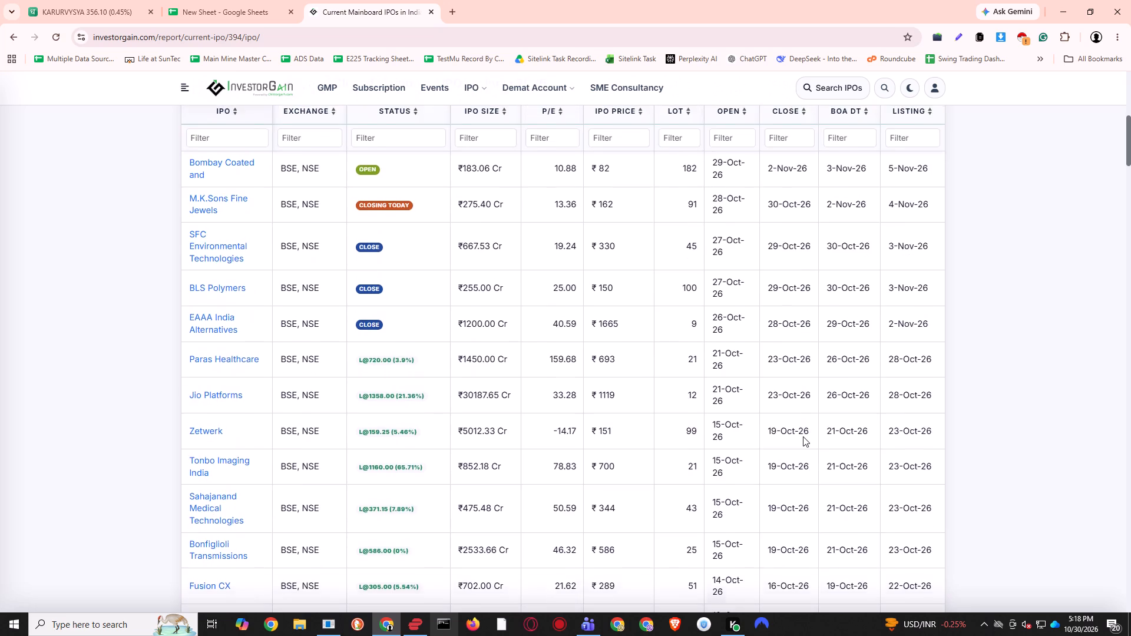
scroll(804, 436, "down", 5)
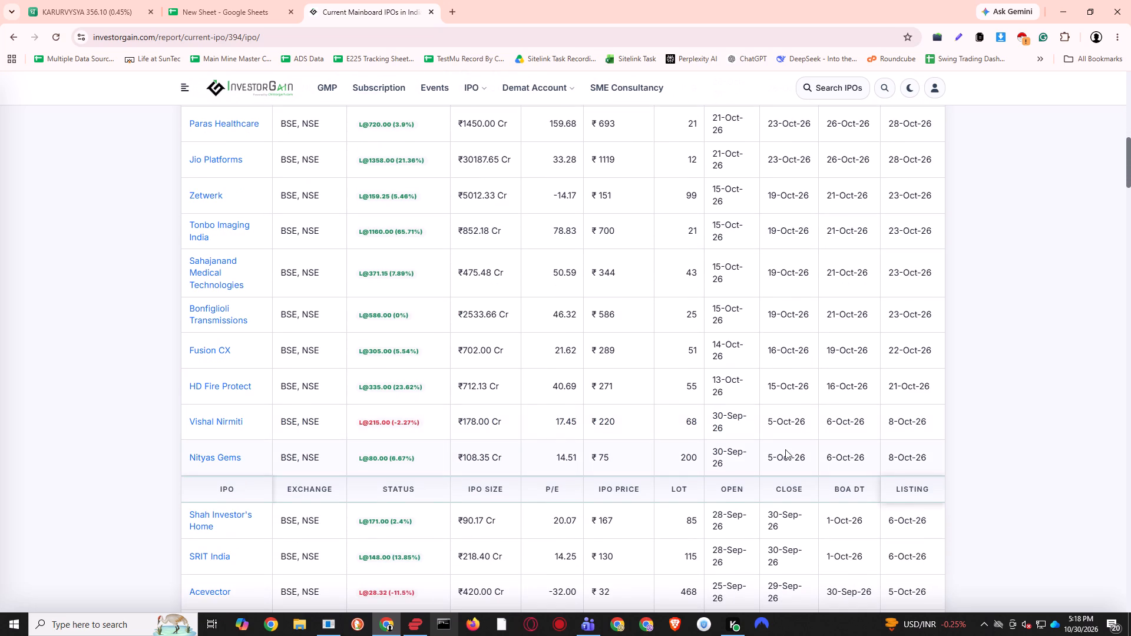